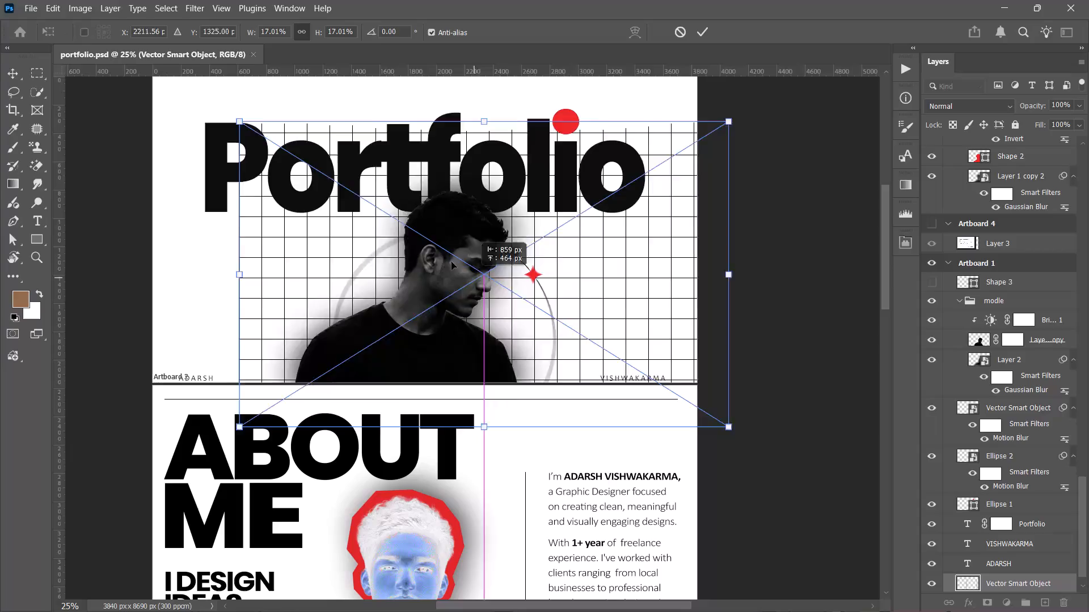
Scale the placed grid graphic to 19.27% and position it so that it covers all of Artboard 1.
scroll(435, 247, up, 1)
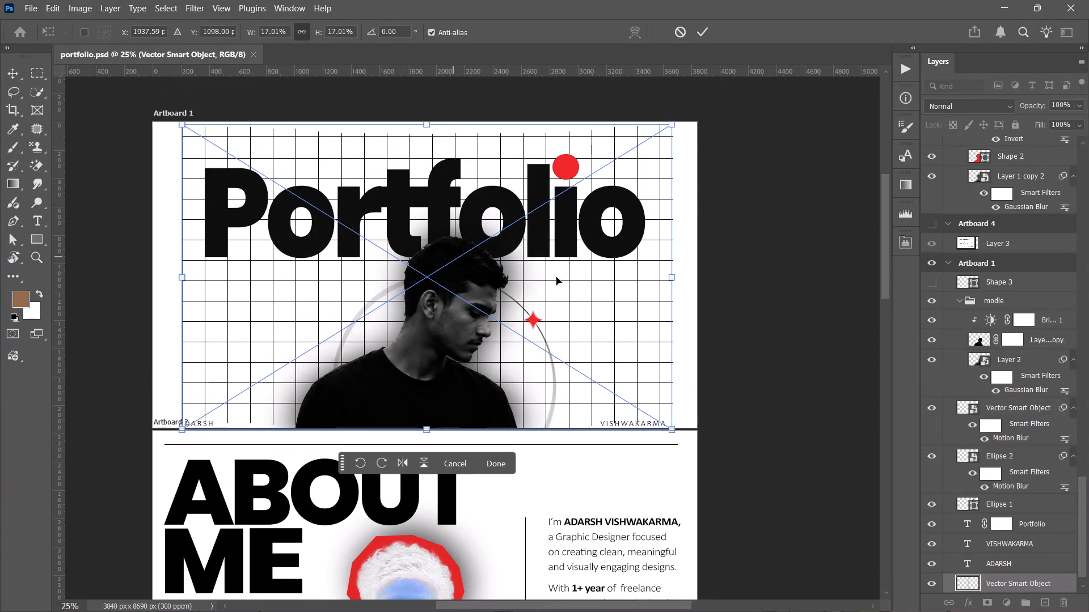
alt+drag(671, 277, 673, 277)
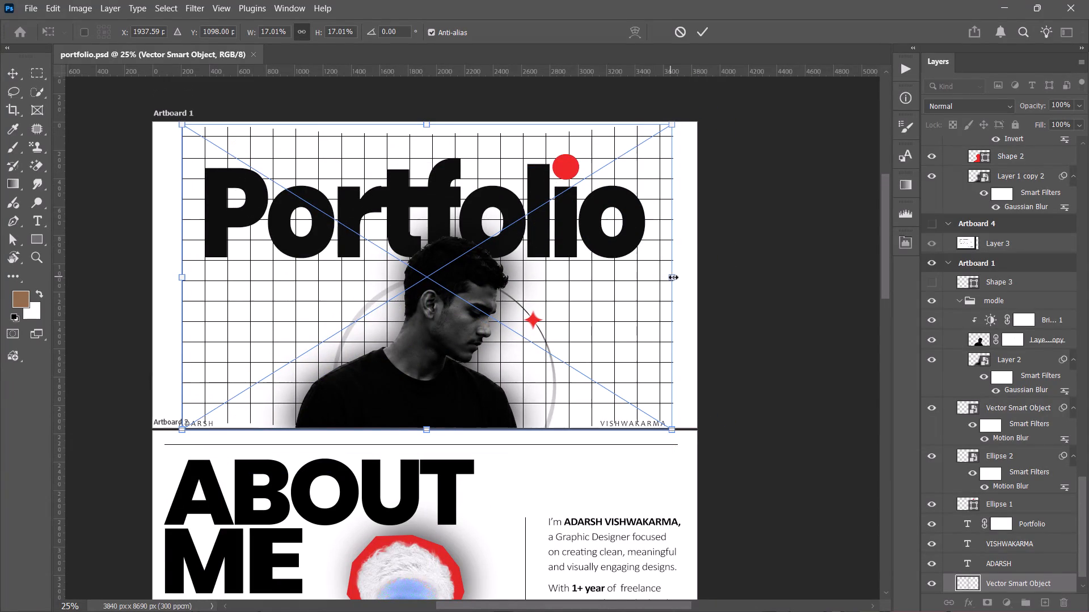
alt+drag(673, 277, 698, 277)
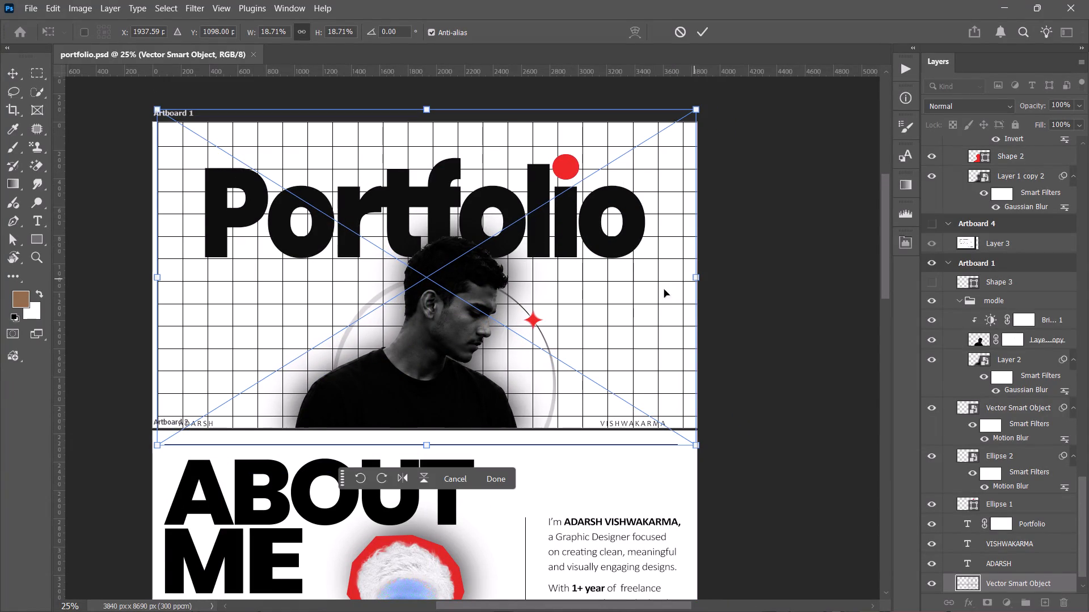
drag(655, 292, 640, 293)
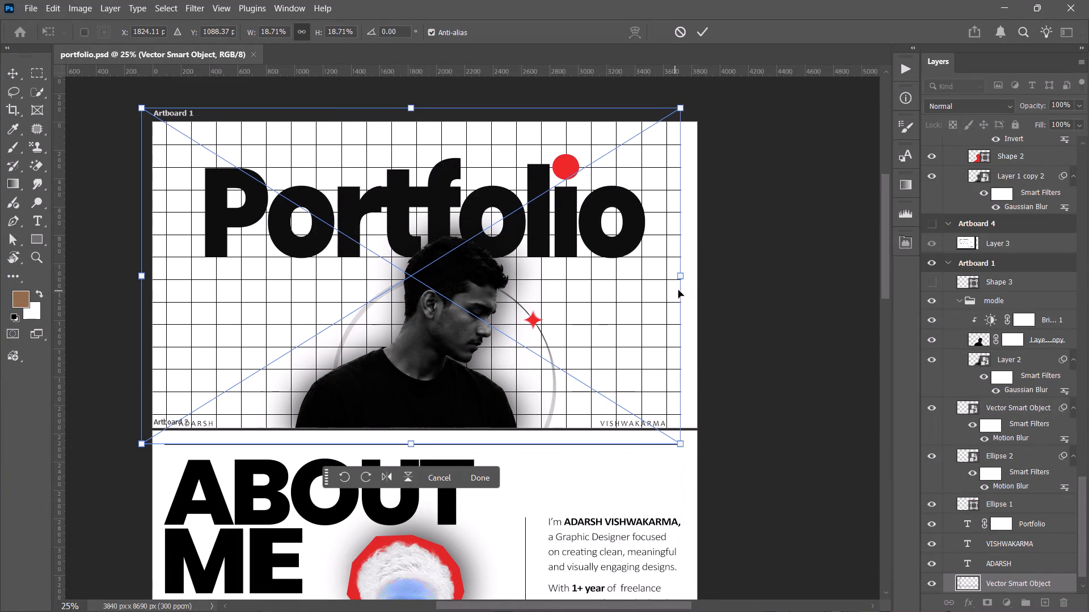
drag(679, 280, 697, 280)
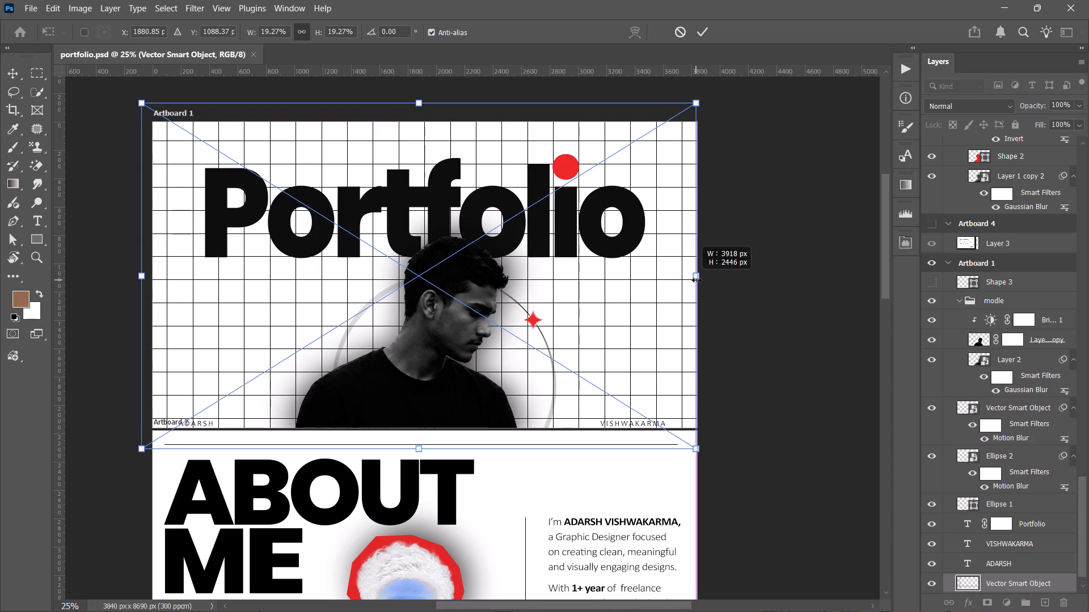
drag(697, 280, 697, 280)
key(Up)
key(Up)
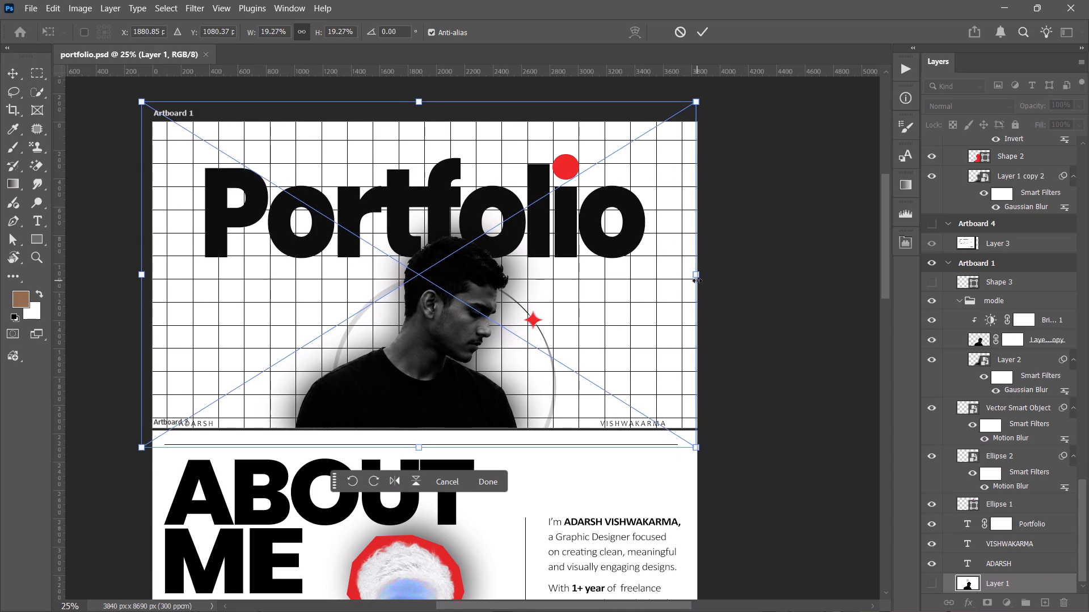
key(Up)
key(Up)
key(Up)
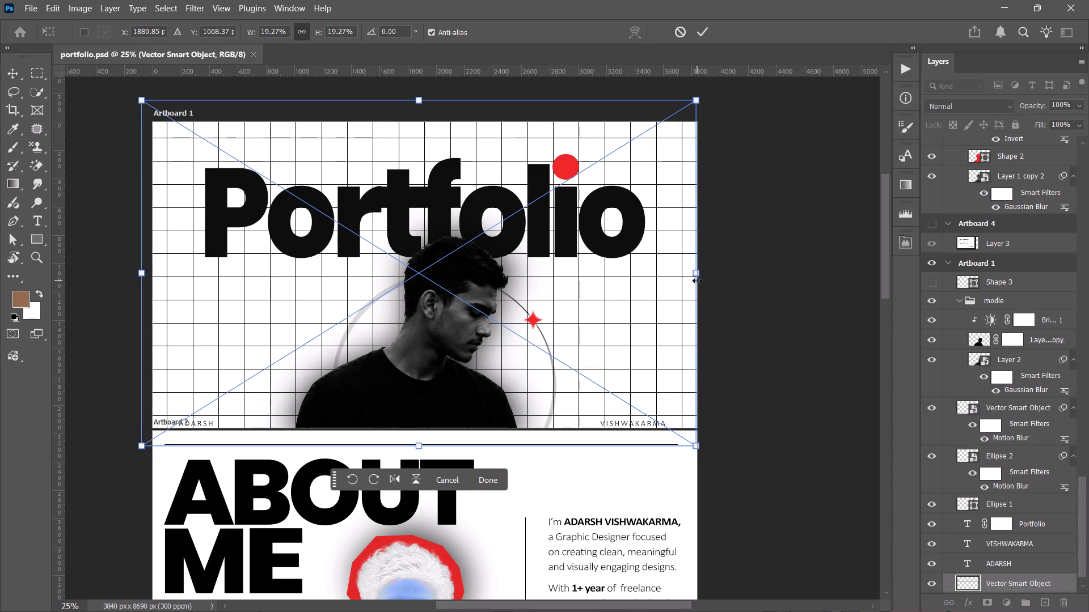
key(Return)
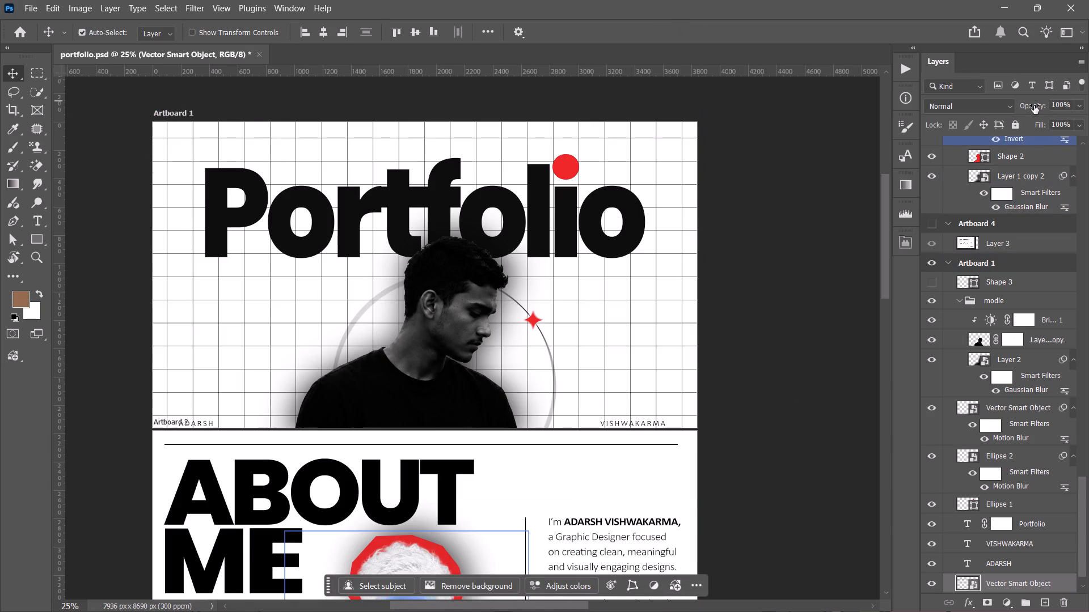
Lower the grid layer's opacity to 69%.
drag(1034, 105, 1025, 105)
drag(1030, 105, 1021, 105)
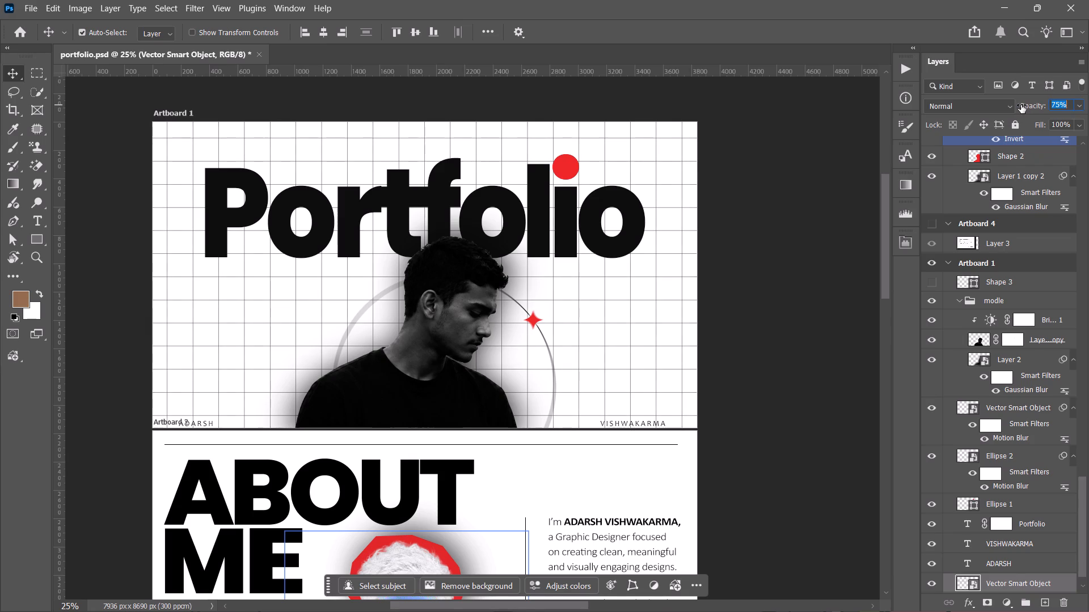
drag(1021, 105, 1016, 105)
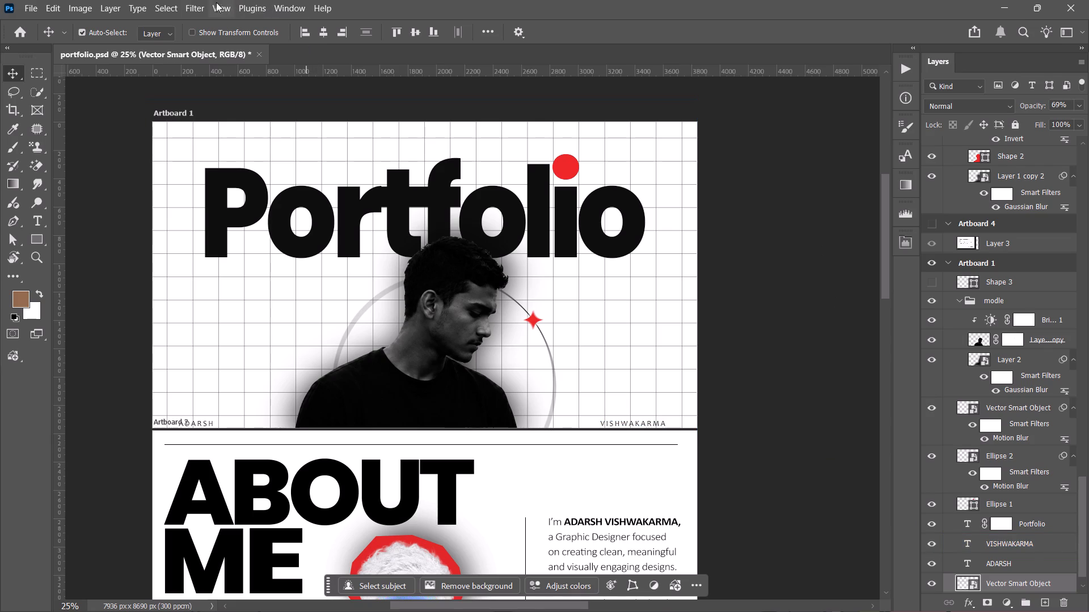
Apply a Motion Blur filter to the grid layer with a 0° angle and a distance of 4 pixels.
click(192, 2)
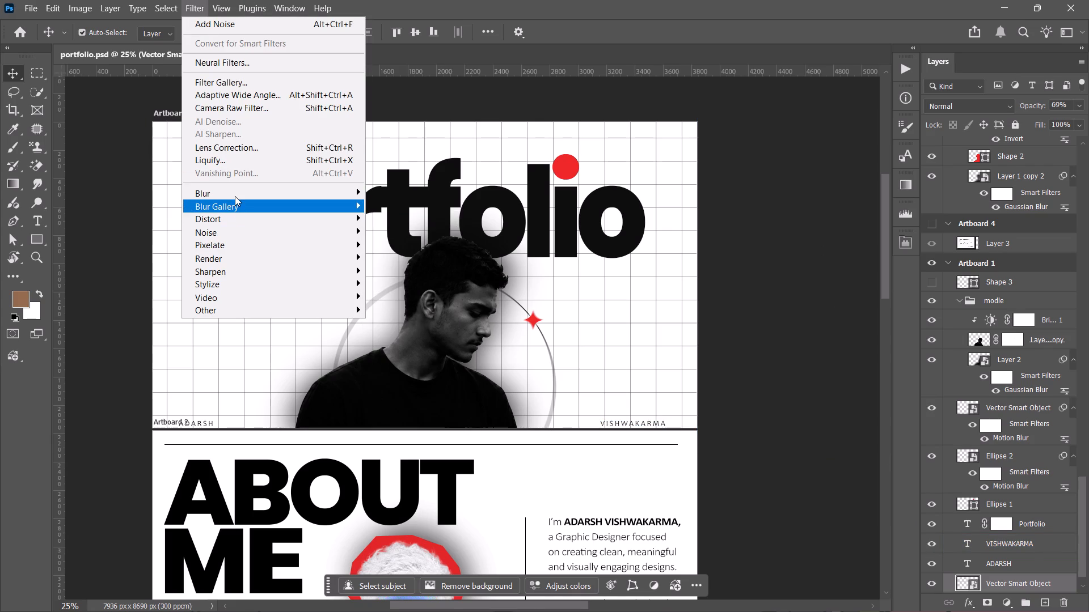
click(393, 268)
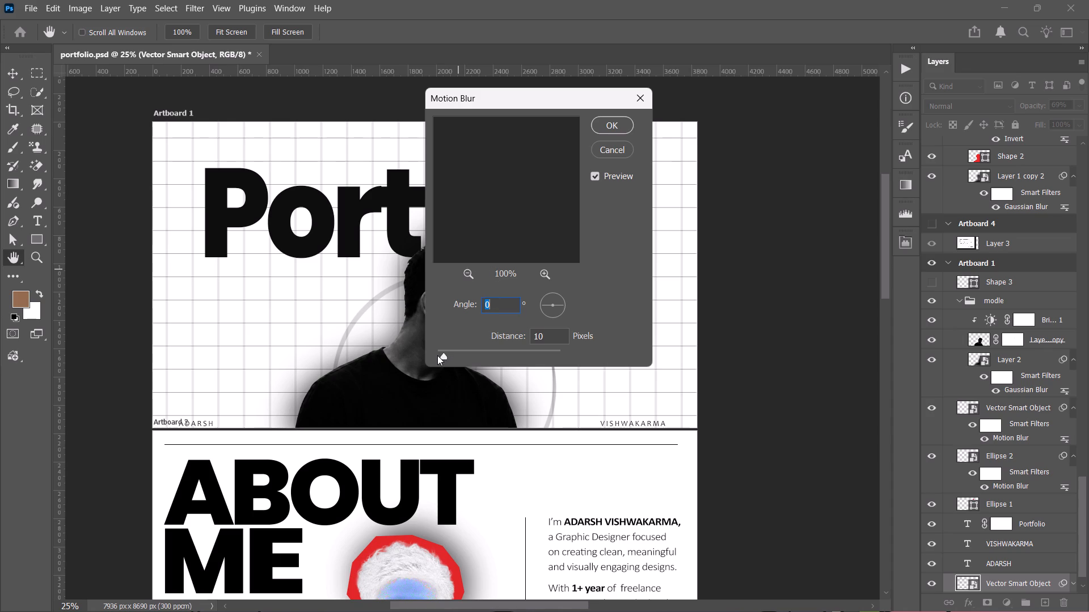
drag(445, 355, 444, 362)
drag(444, 362, 441, 363)
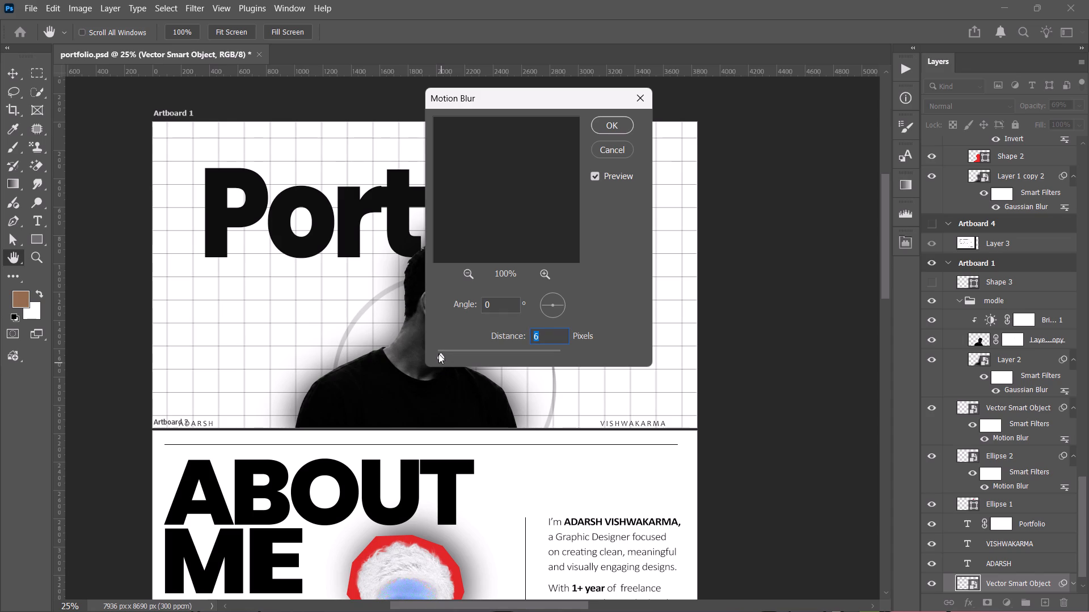
click(439, 355)
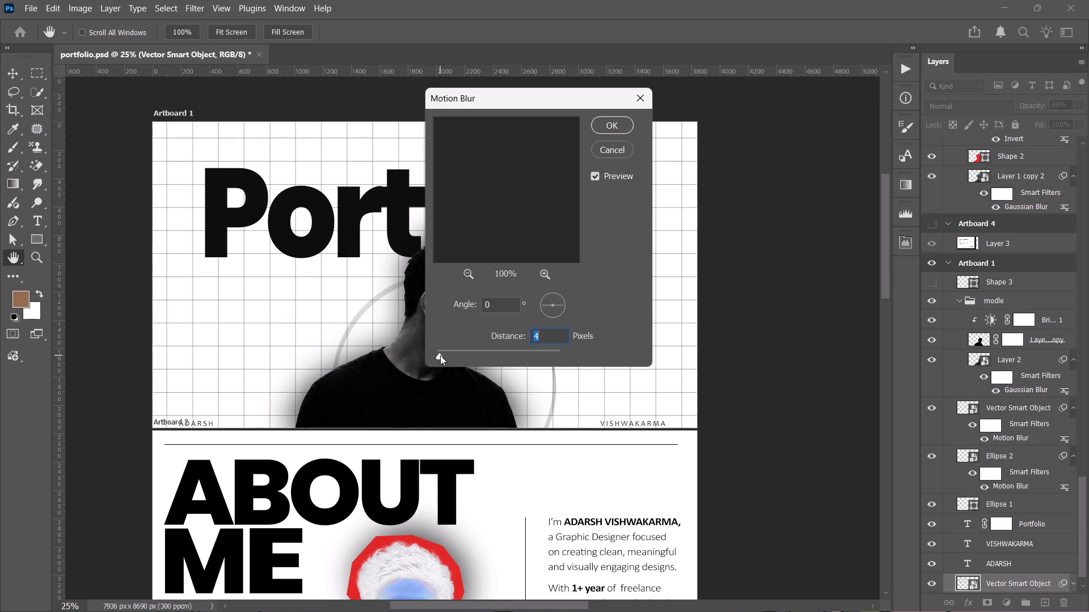
click(620, 120)
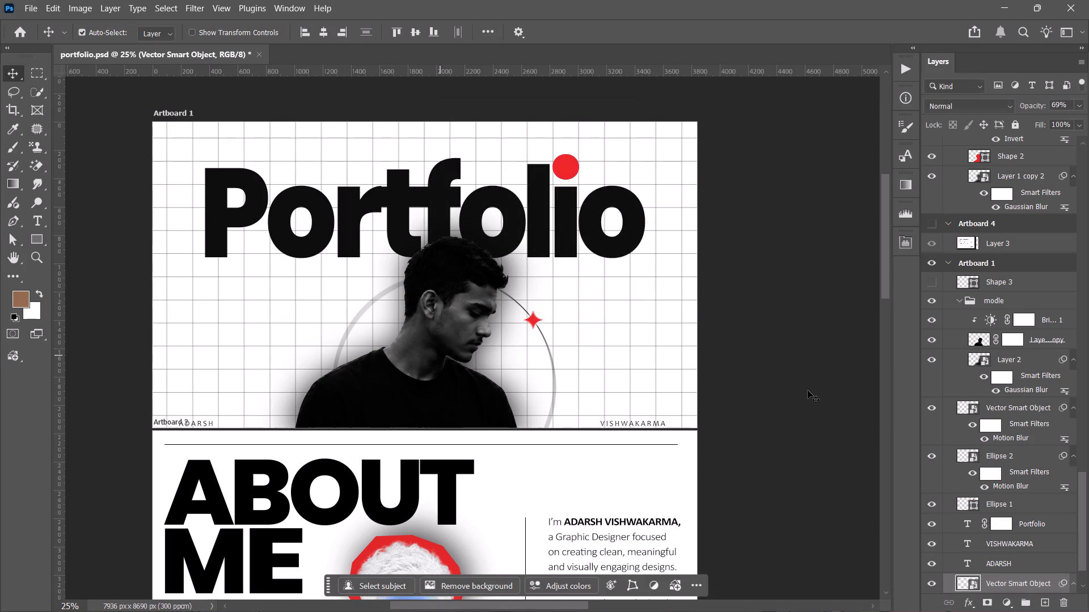
Set the grid layer's opacity to 80% and deselect it.
drag(1037, 106, 1040, 106)
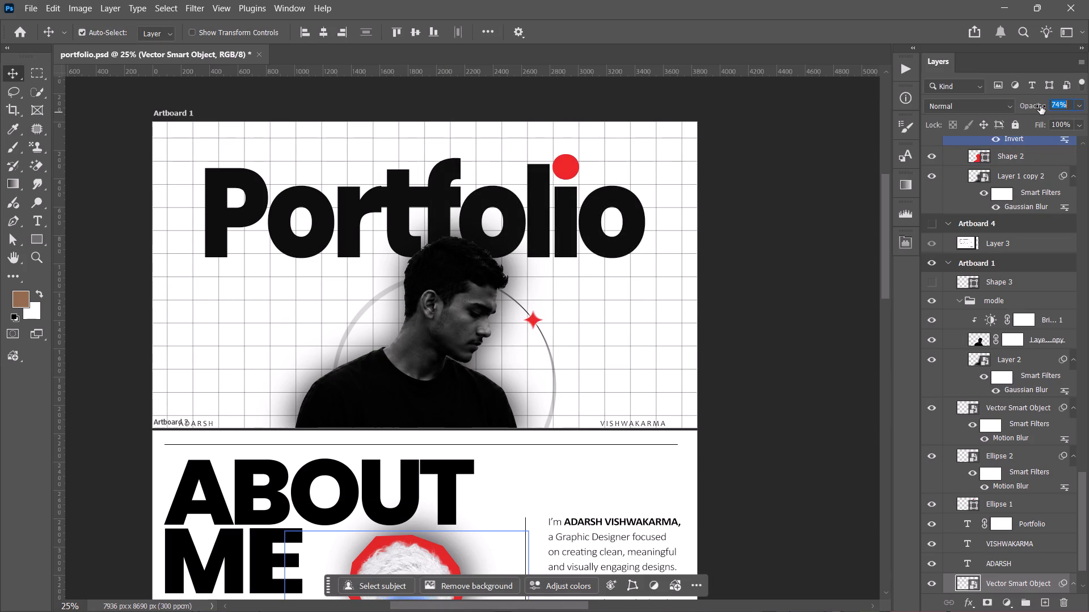
drag(1040, 106, 1044, 106)
scroll(783, 367, down, 1)
scroll(783, 367, left, 1)
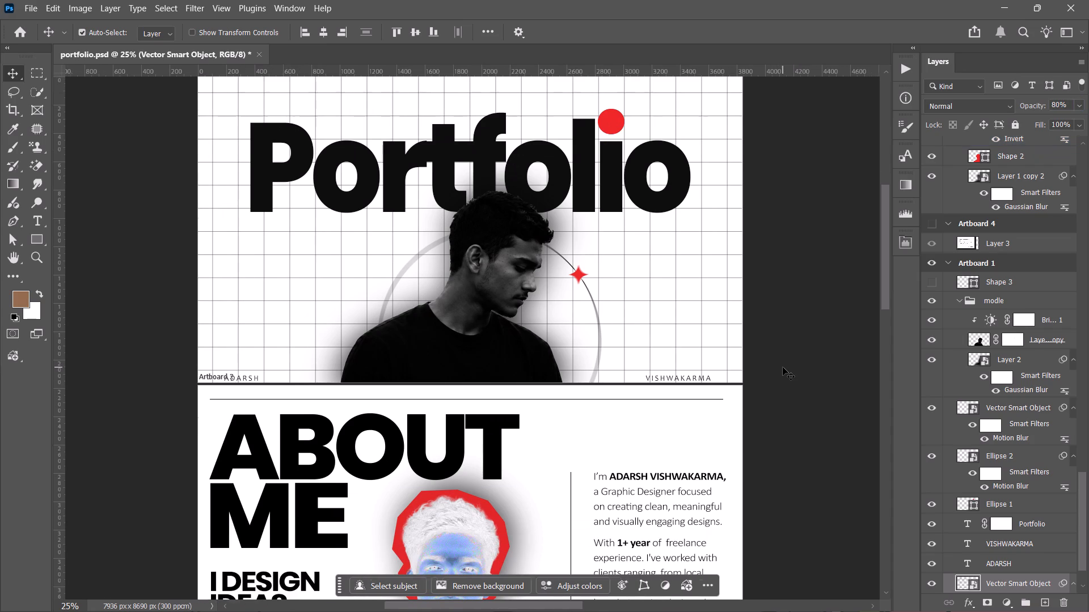
scroll(783, 367, left, 2)
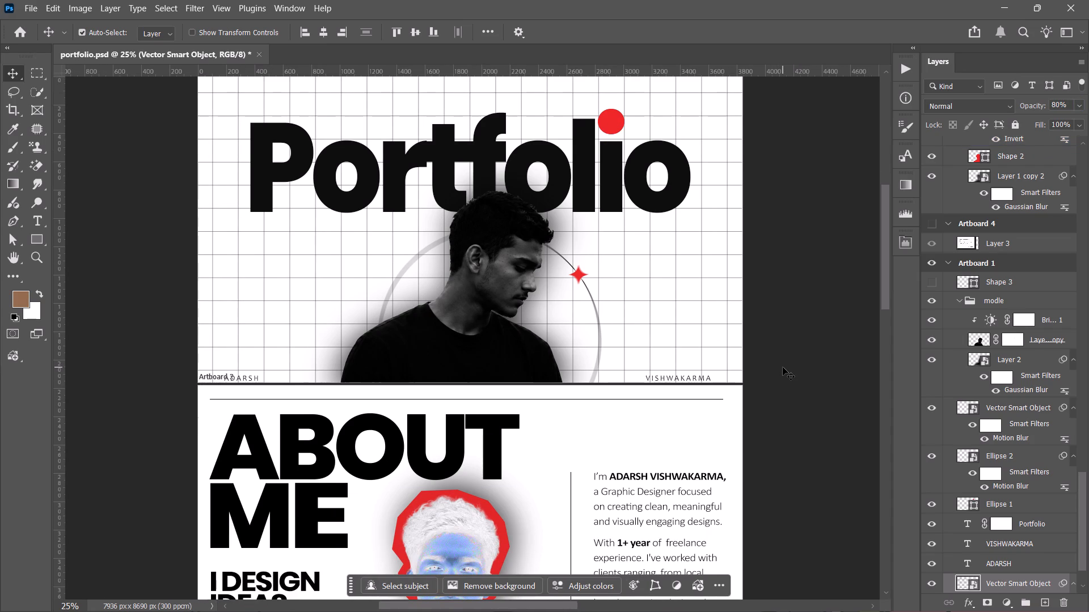
click(788, 411)
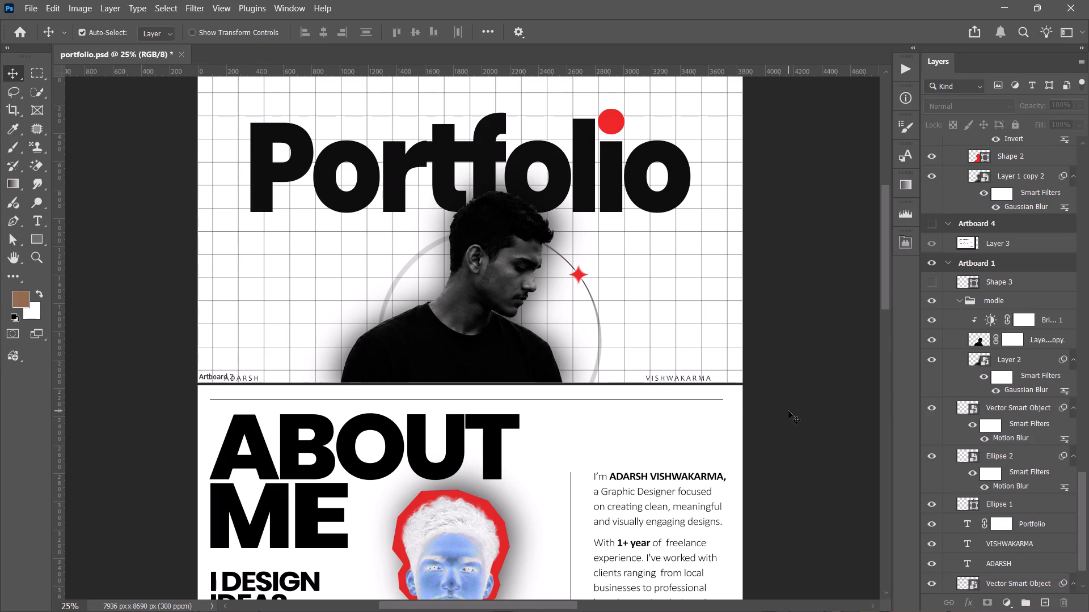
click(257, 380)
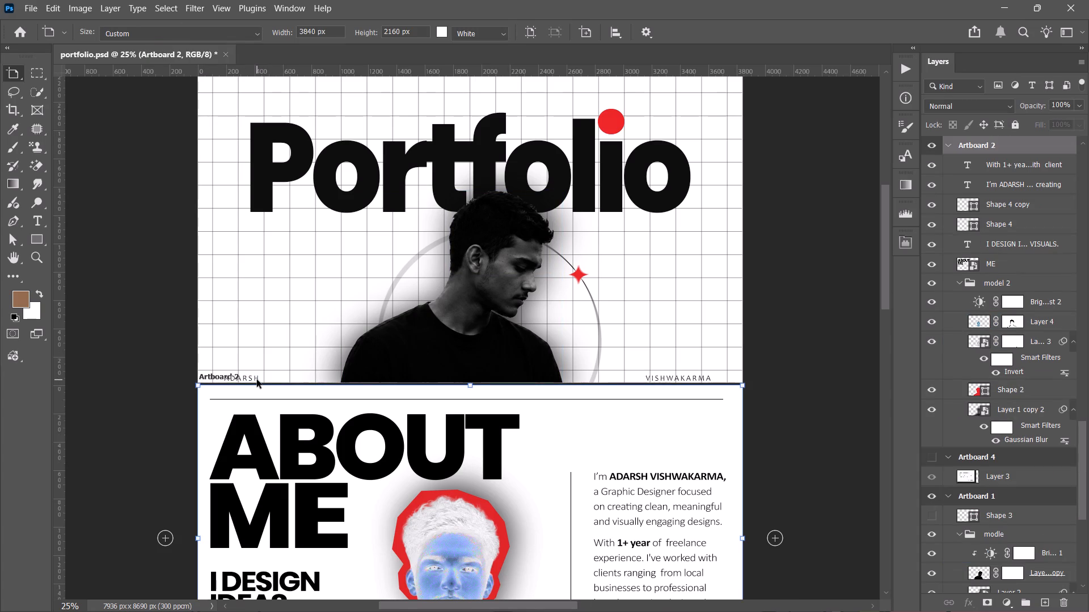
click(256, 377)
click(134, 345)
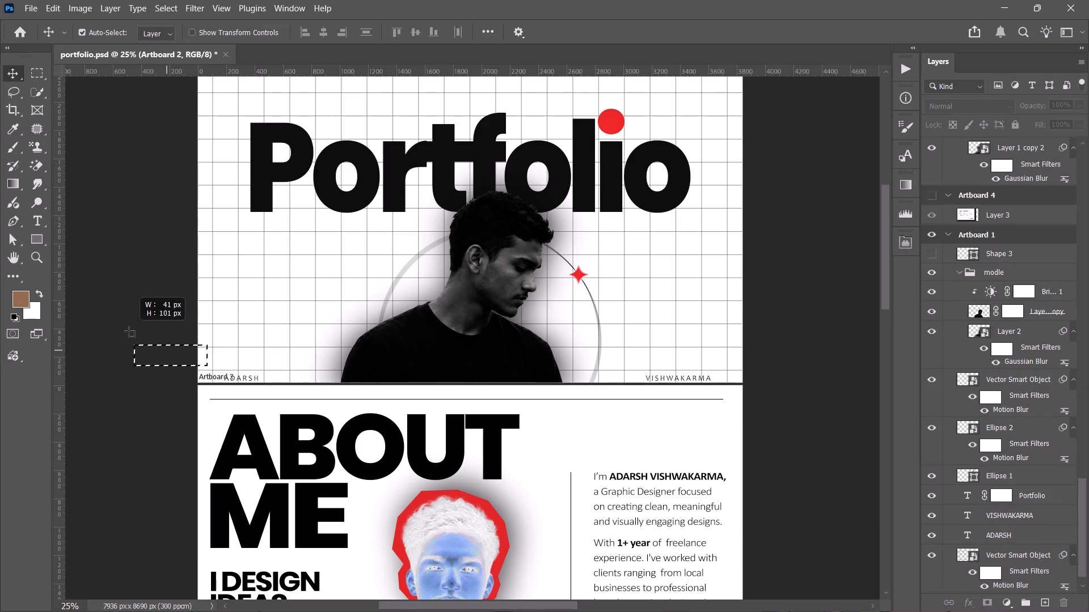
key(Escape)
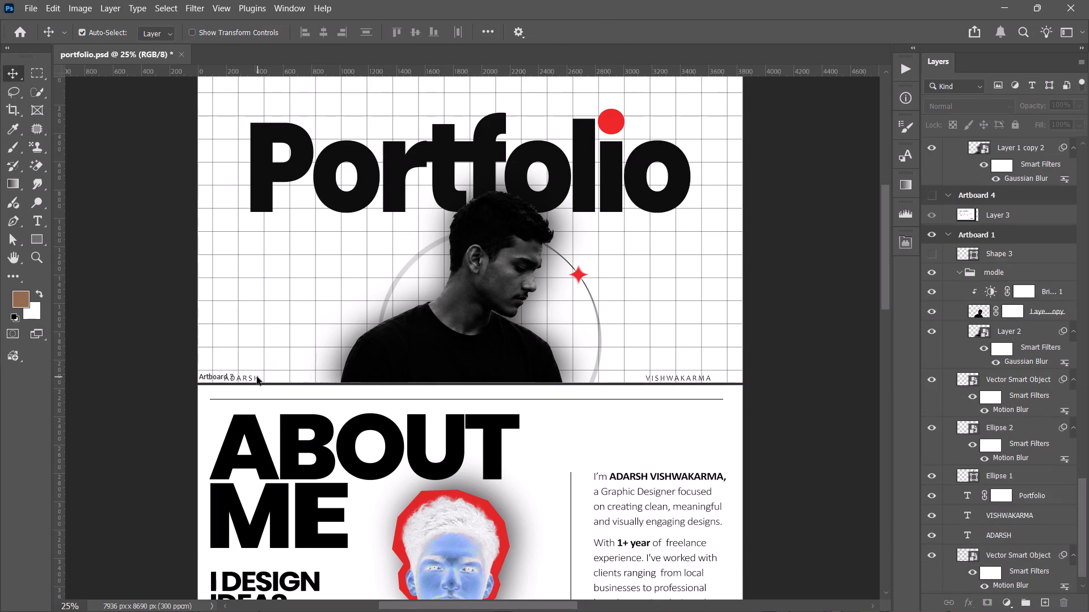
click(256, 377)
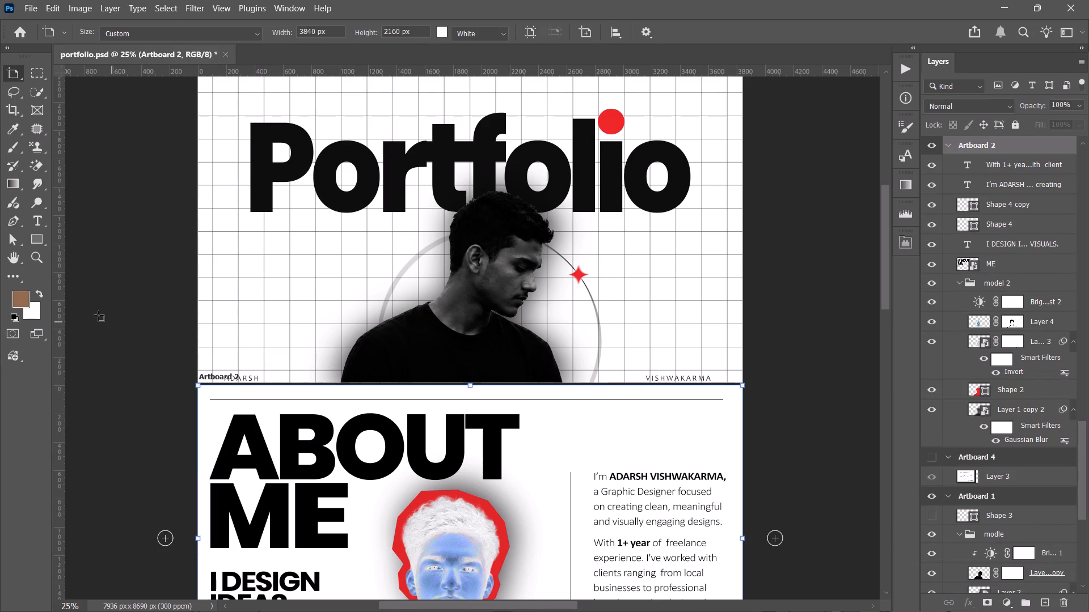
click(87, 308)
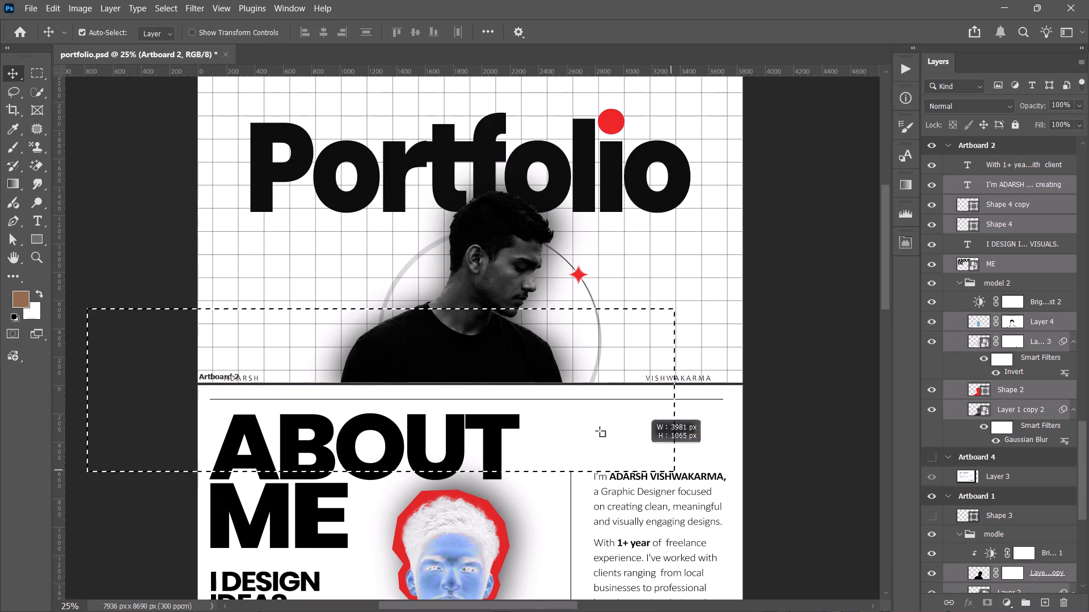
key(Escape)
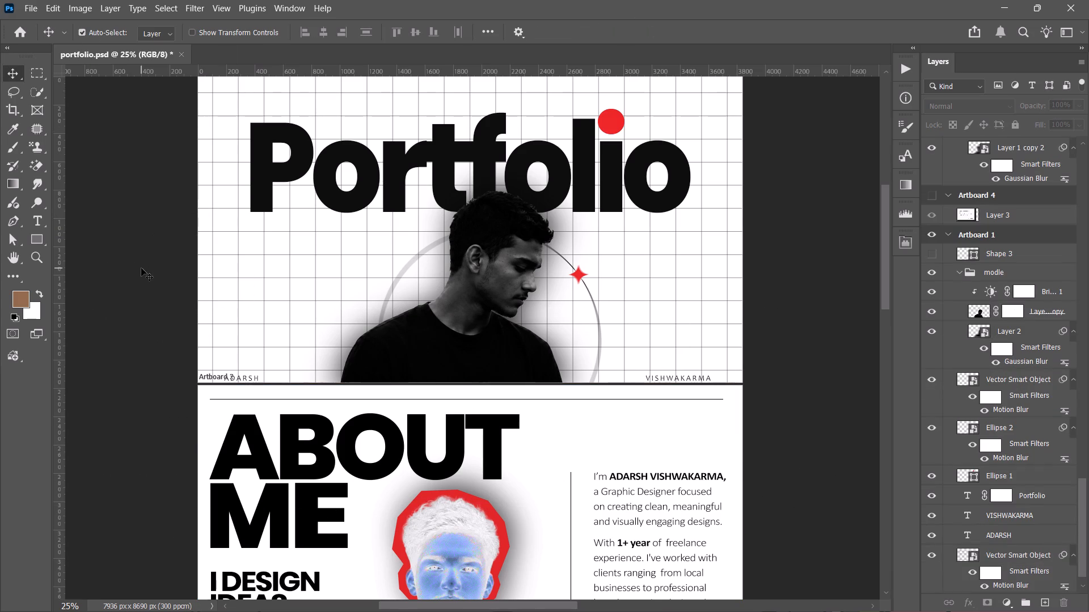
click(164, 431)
Toggle the grid layer's visibility off and on to compare the Artboard 1 cover with and without the grid.
scroll(164, 431, down, 3)
scroll(164, 431, up, 2)
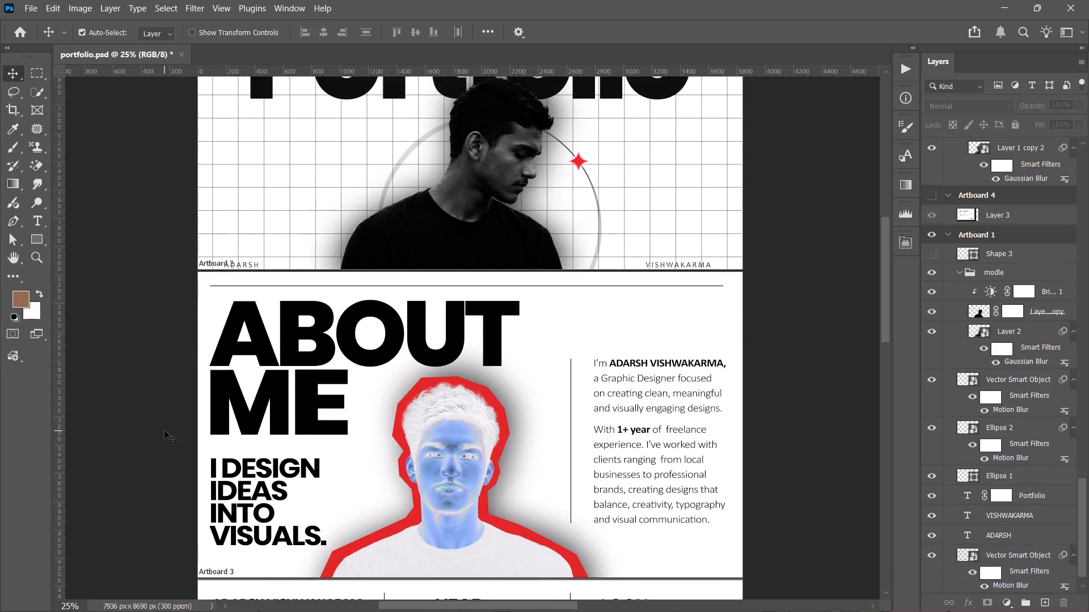
scroll(164, 431, up, 2)
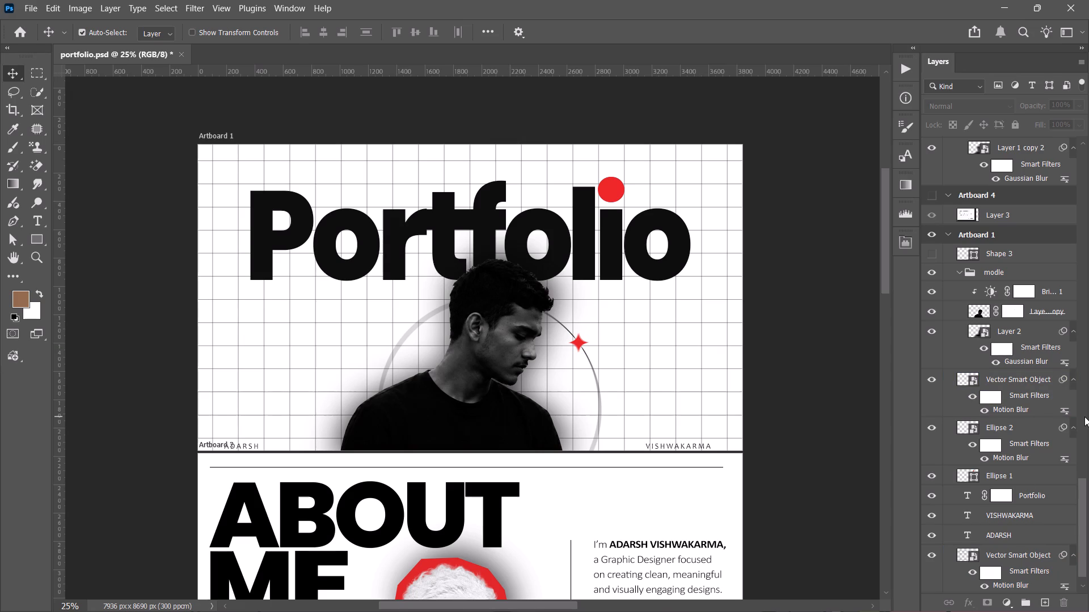
scroll(1012, 496, down, 16)
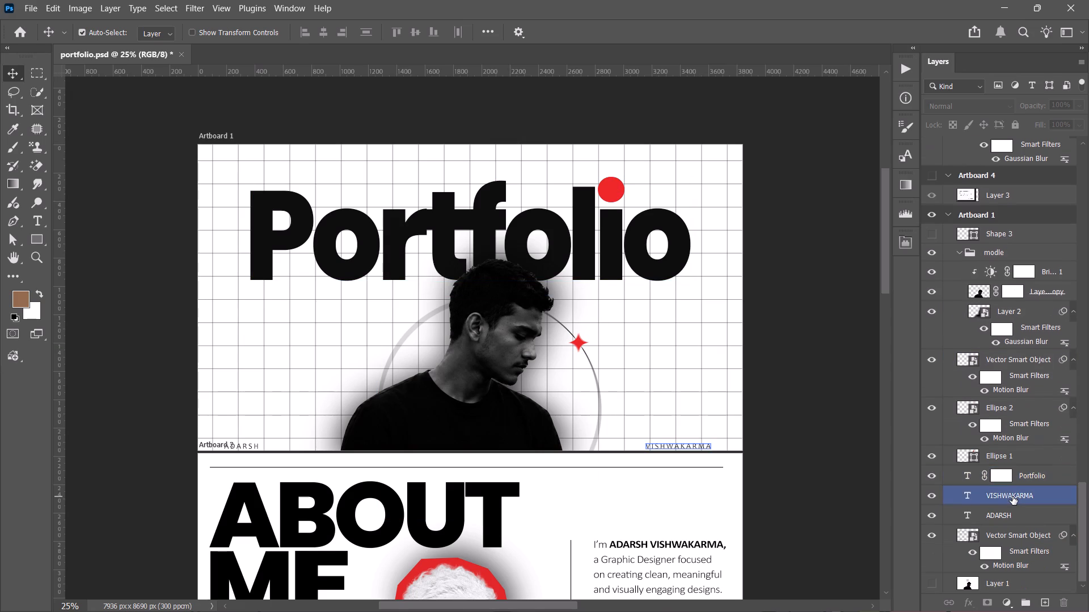
scroll(1012, 496, down, 2)
click(932, 535)
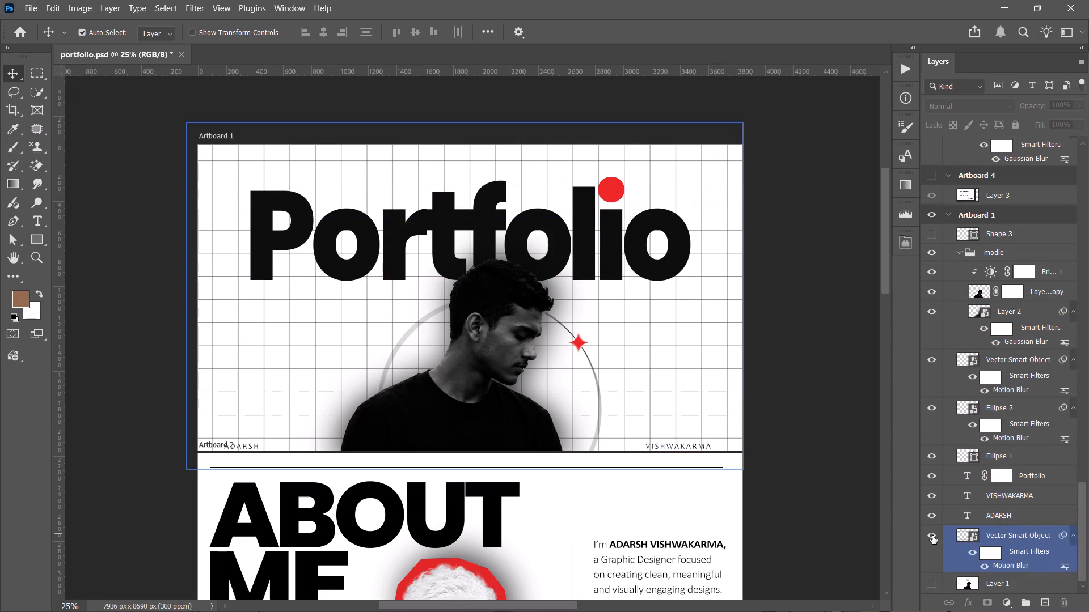
click(932, 535)
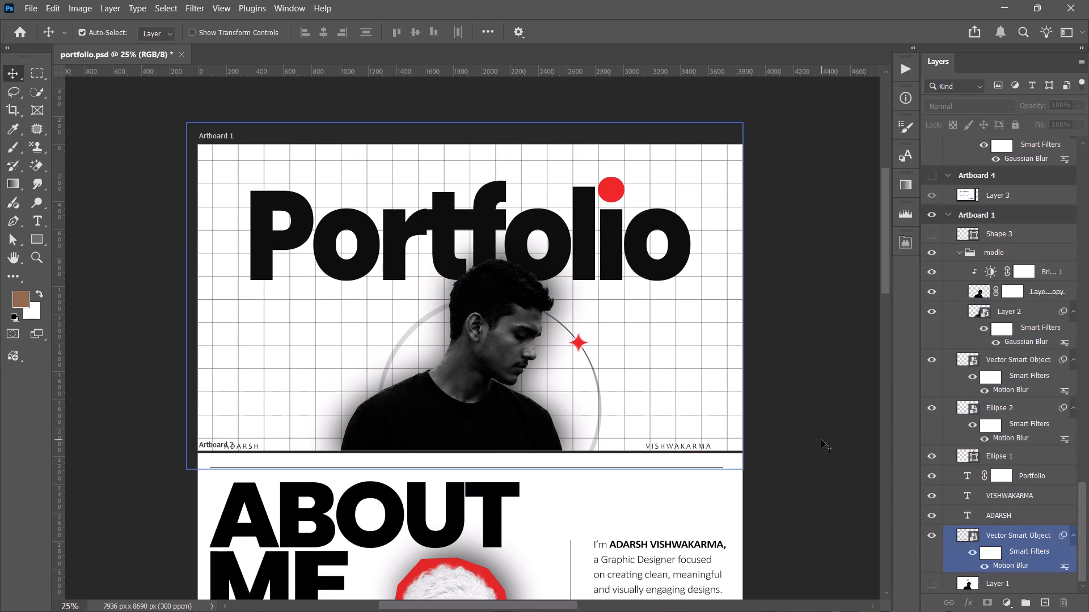
click(821, 440)
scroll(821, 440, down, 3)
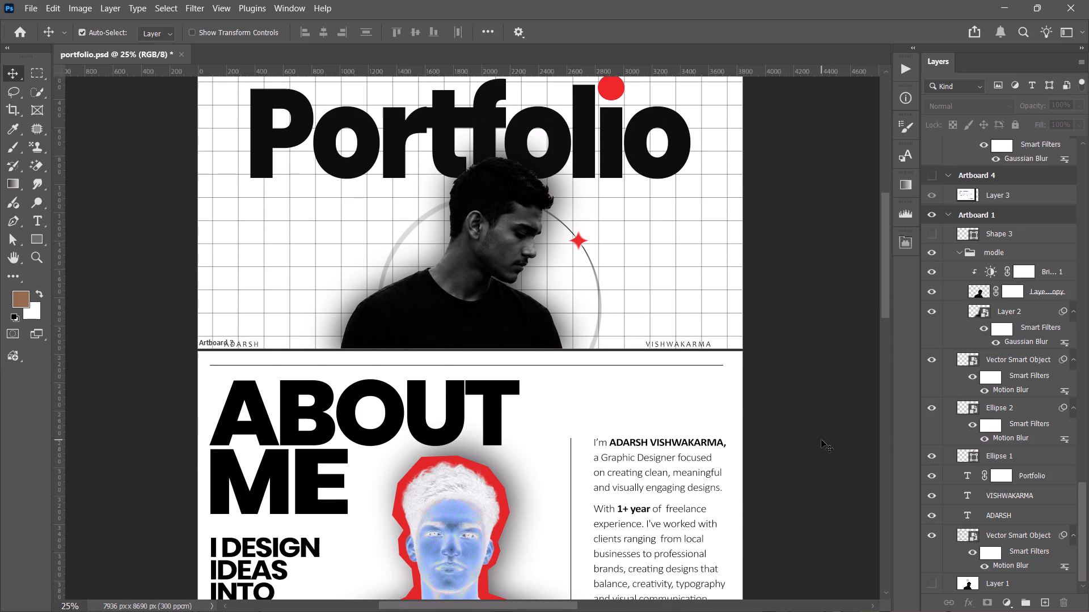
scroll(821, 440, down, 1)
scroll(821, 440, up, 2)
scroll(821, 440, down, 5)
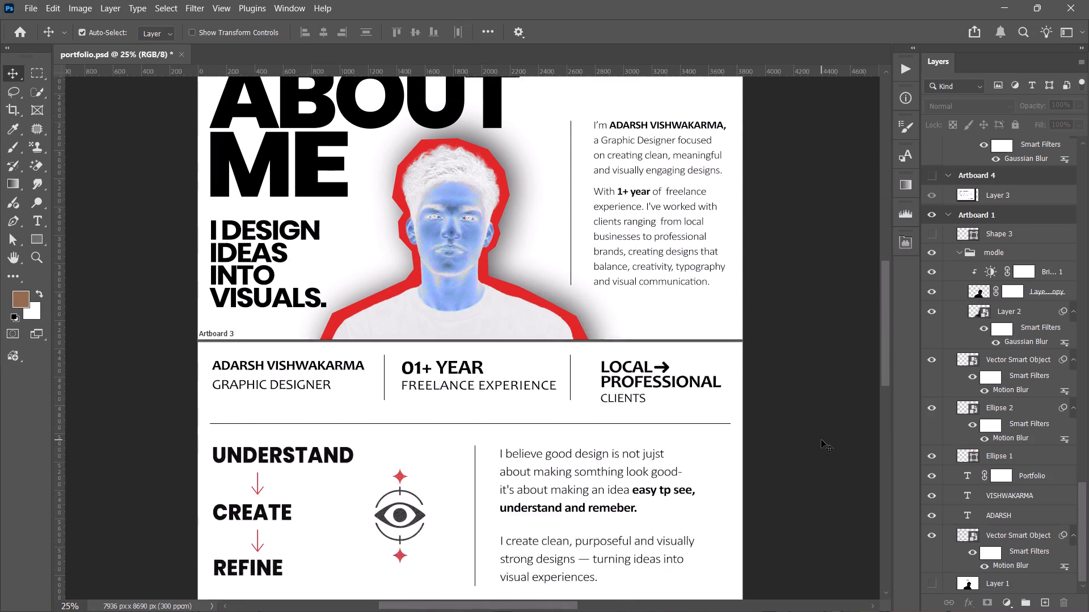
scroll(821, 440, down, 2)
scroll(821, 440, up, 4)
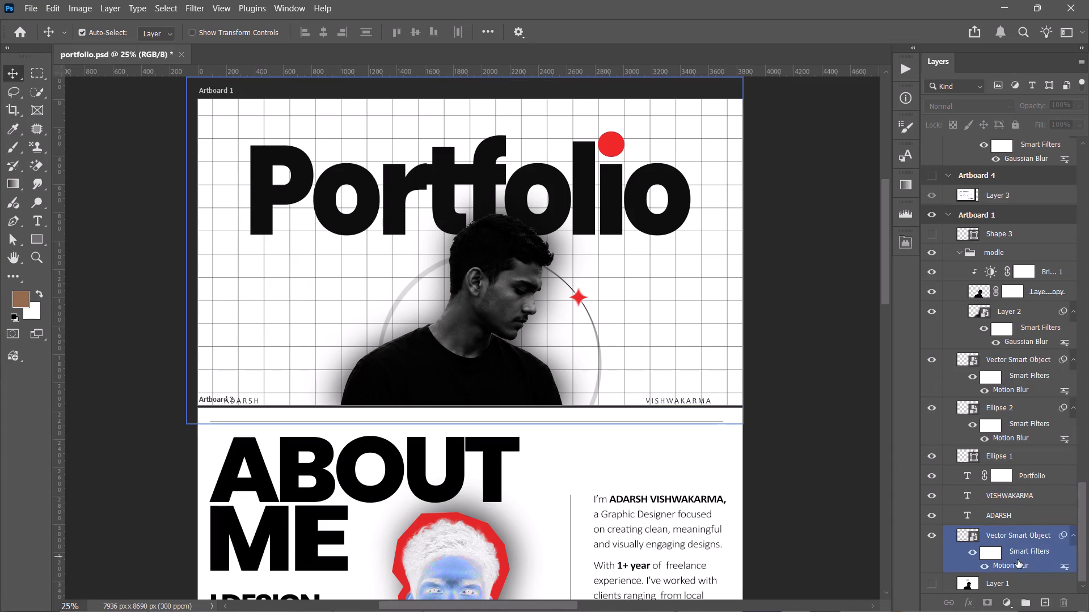
Switch to Photoshop and lower the opacity of the cover's grid layer to 50%.
click(1003, 540)
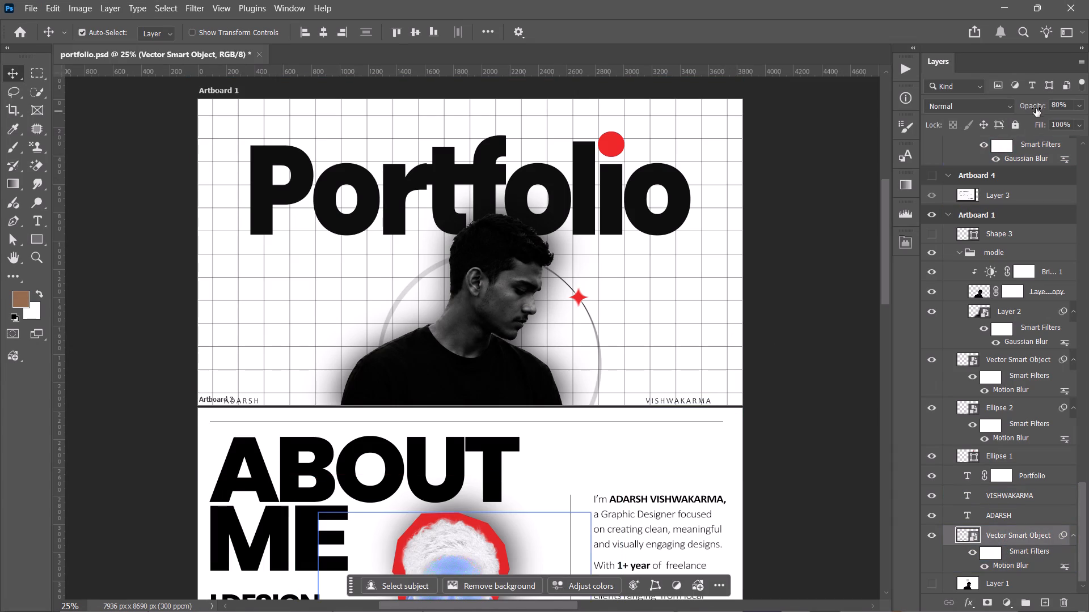
drag(1039, 104, 1023, 105)
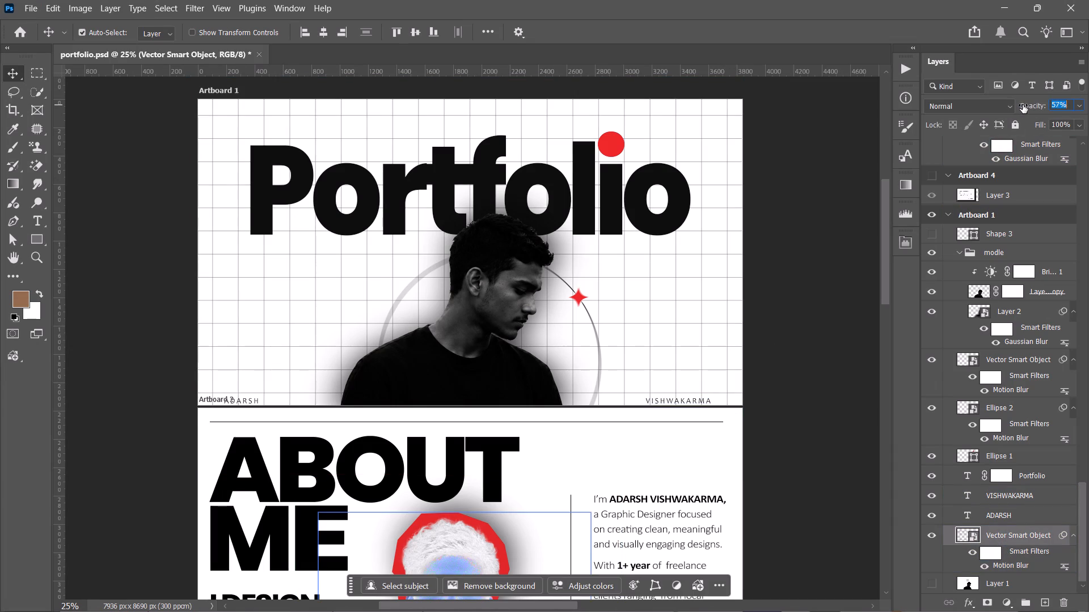
drag(1023, 105, 1020, 105)
drag(1020, 105, 1017, 106)
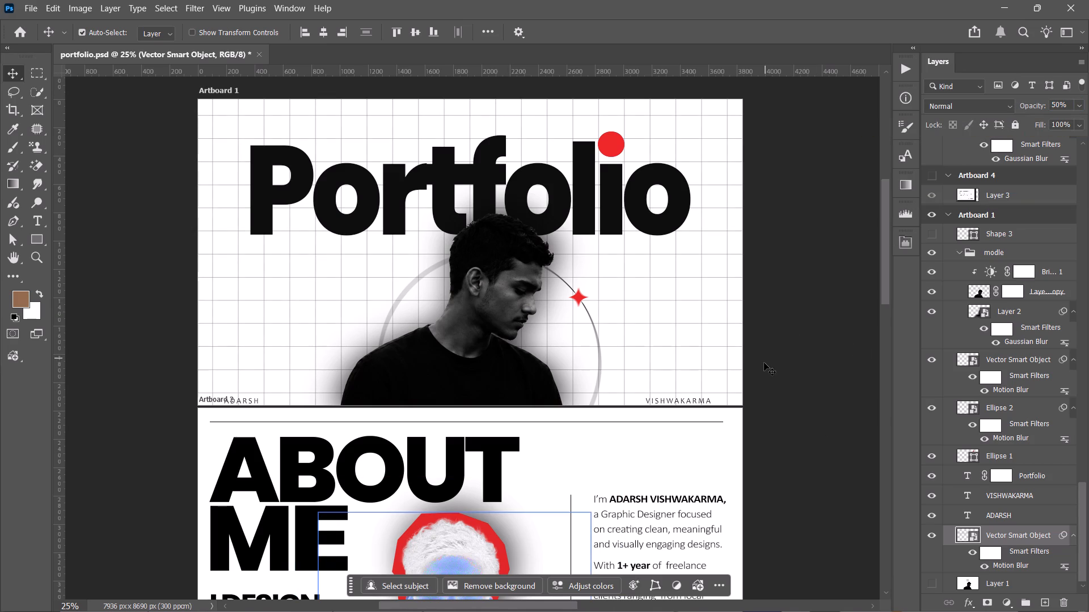
Review the grid on the Artboard 1 cover against the About Me artboard below it.
scroll(764, 363, down, 1)
scroll(788, 312, down, 1)
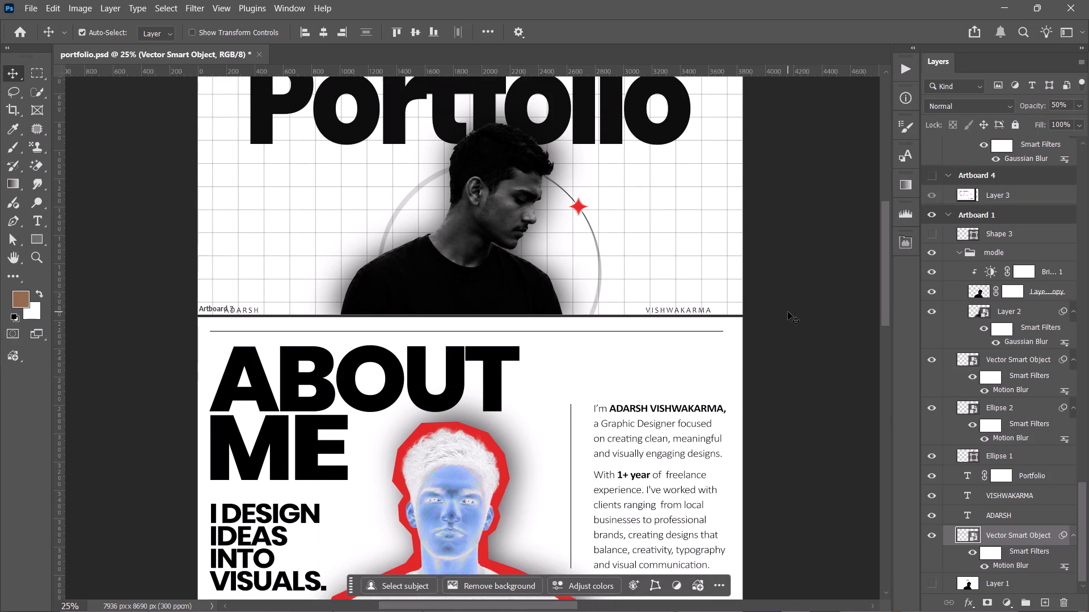
scroll(788, 312, up, 2)
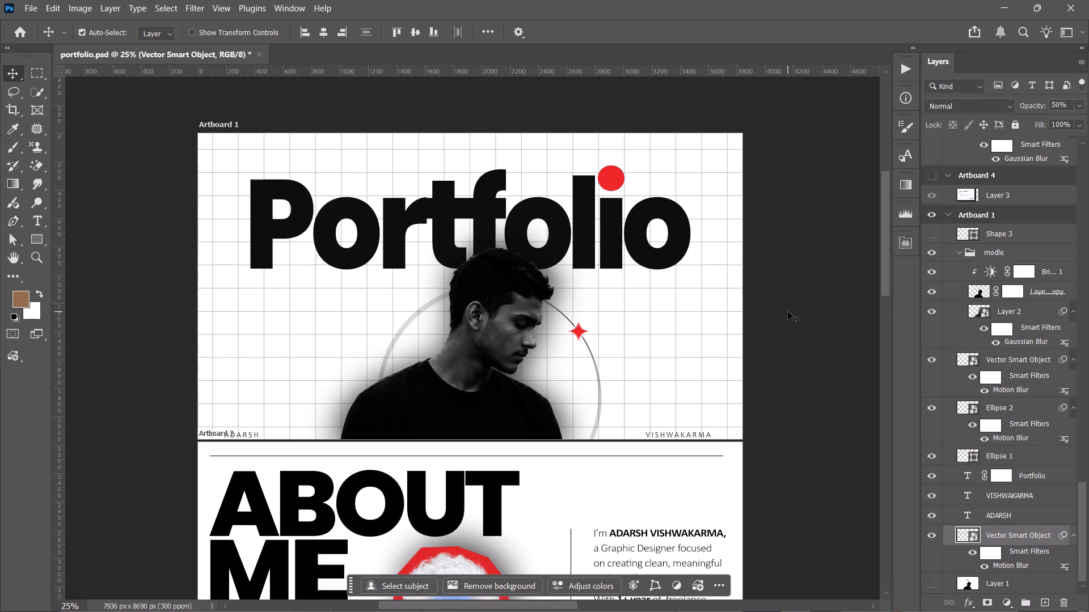
scroll(791, 292, down, 9)
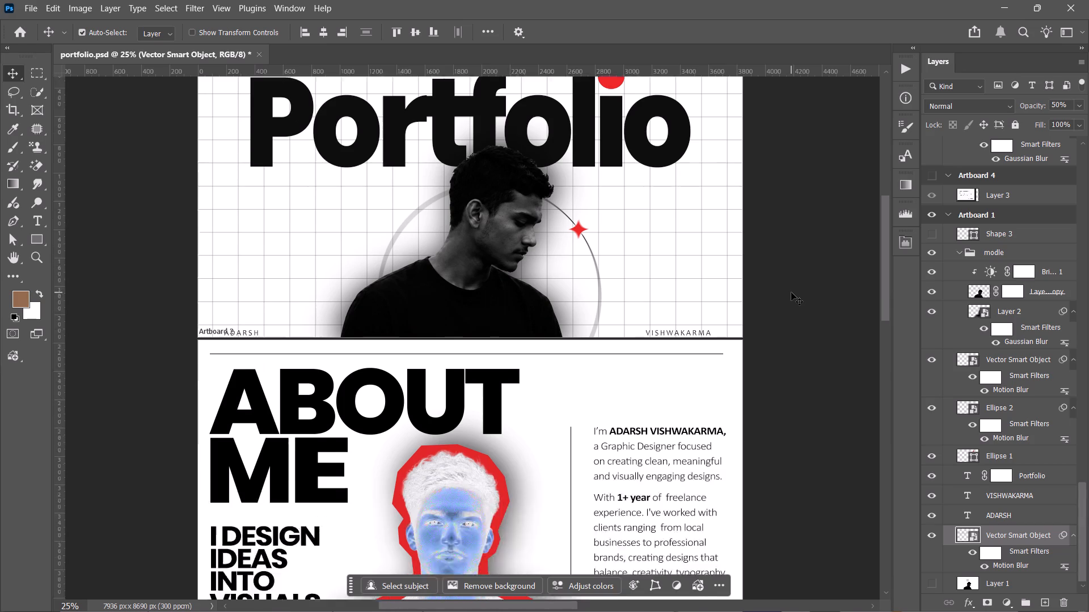
scroll(791, 292, down, 6)
scroll(791, 292, right, 1)
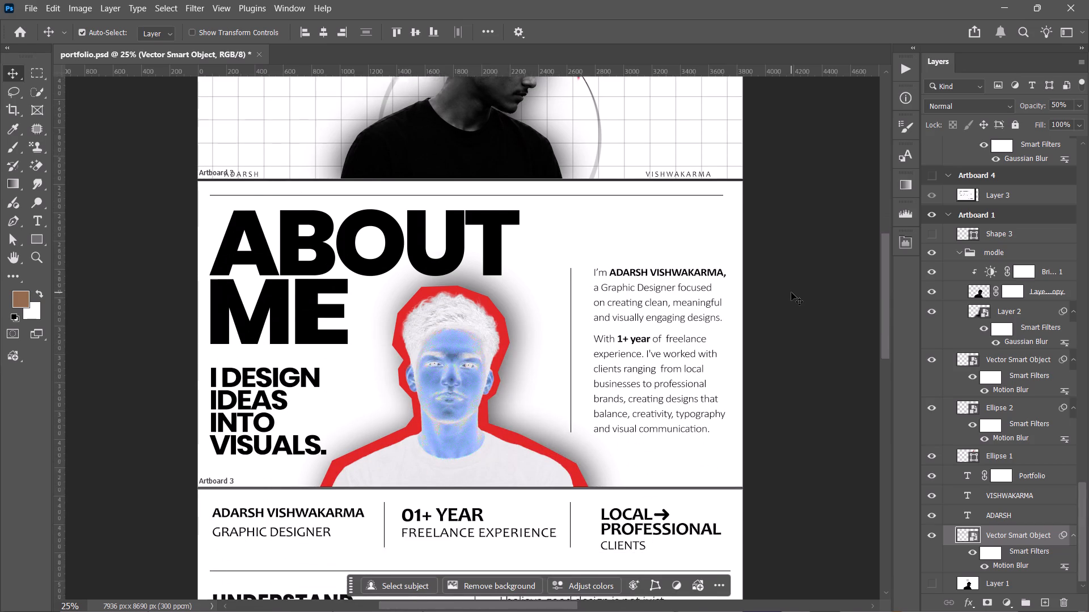
scroll(791, 292, right, 1)
scroll(791, 292, down, 1)
scroll(791, 292, up, 3)
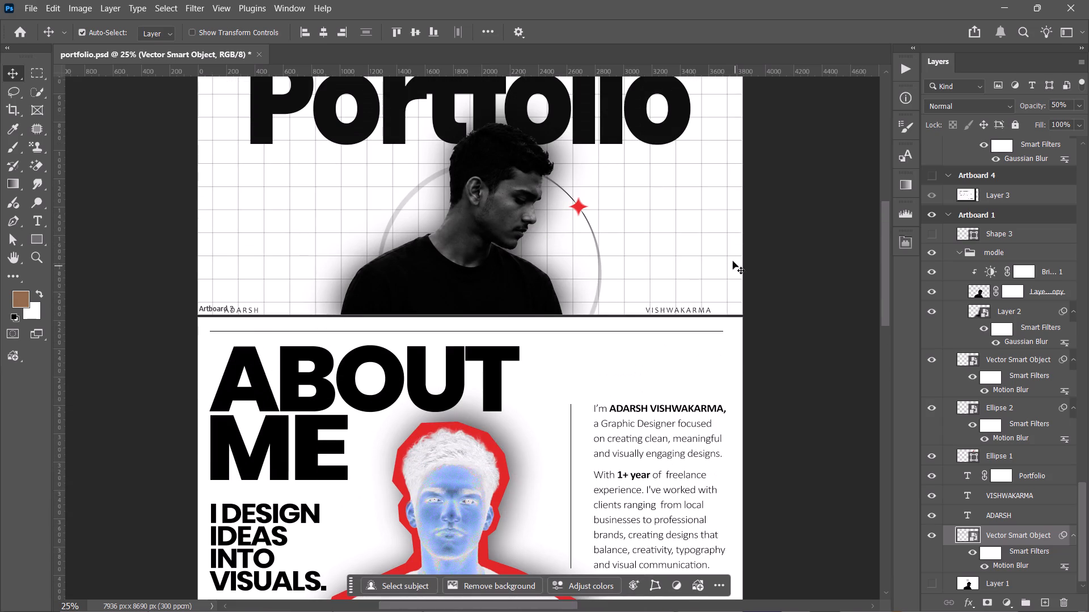
Copy the cover's grid layer into the model 2 group of Artboard 2 and place it beneath Layer 1 copy 2.
click(1021, 533)
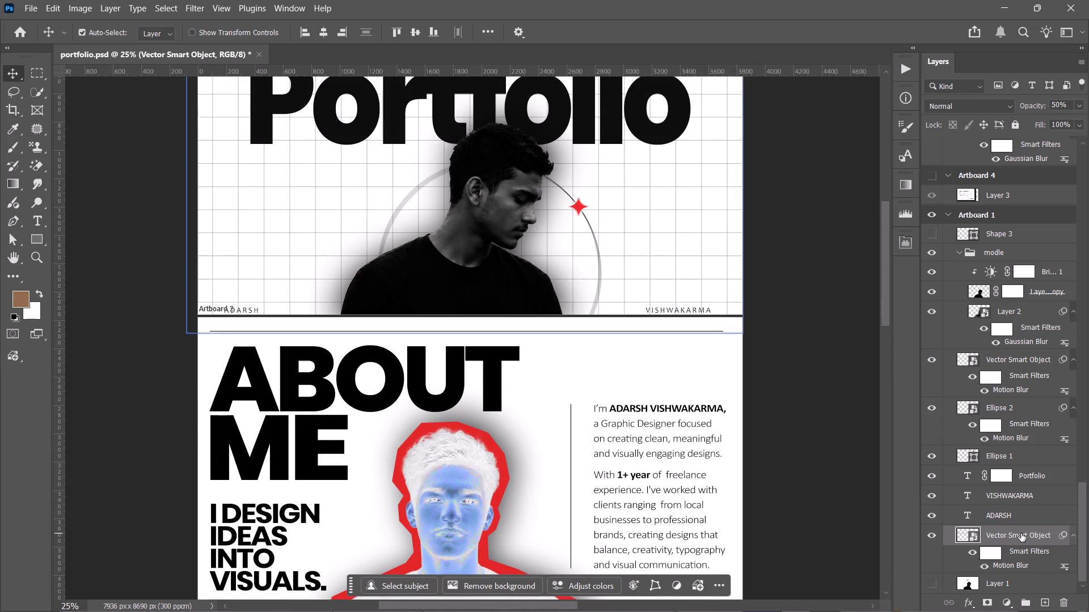
key(ctrl+c)
scroll(1021, 533, down, 4)
scroll(1021, 533, up, 1)
scroll(1086, 447, up, 1)
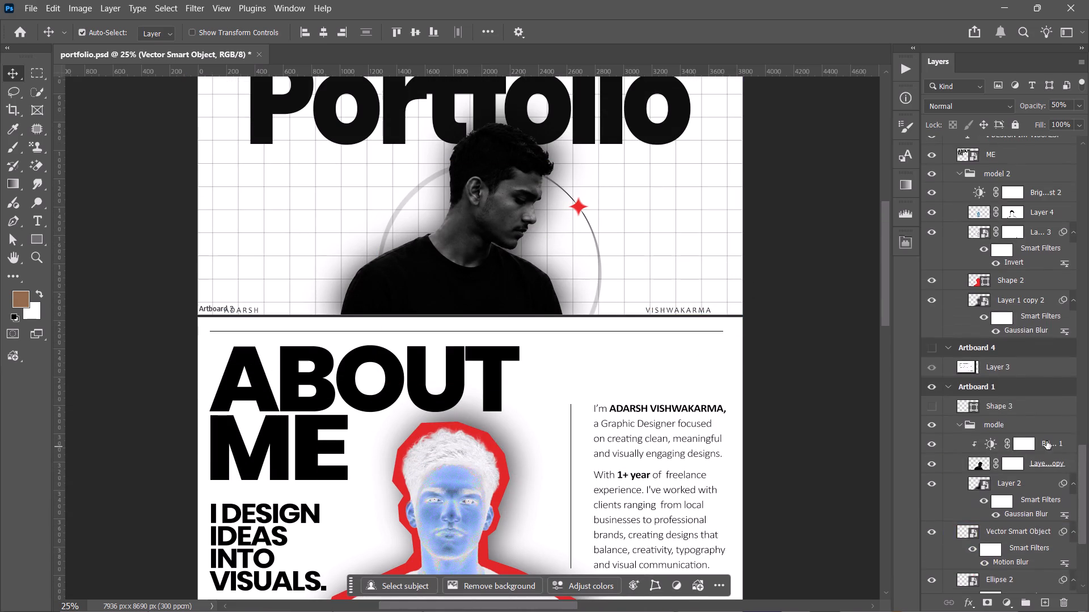
scroll(1020, 435, up, 1)
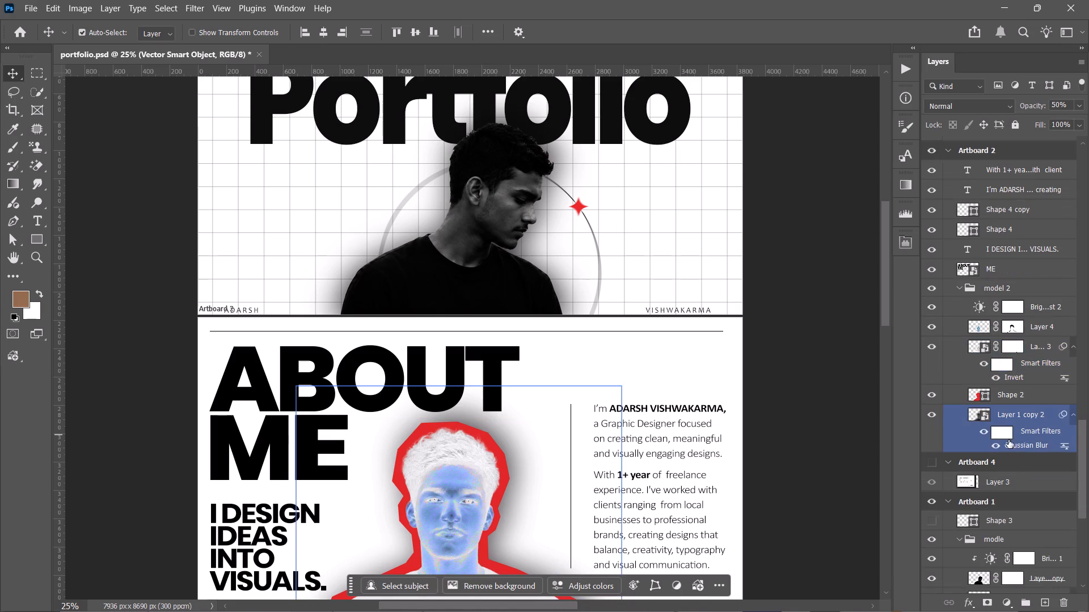
click(1007, 411)
click(930, 414)
click(930, 414)
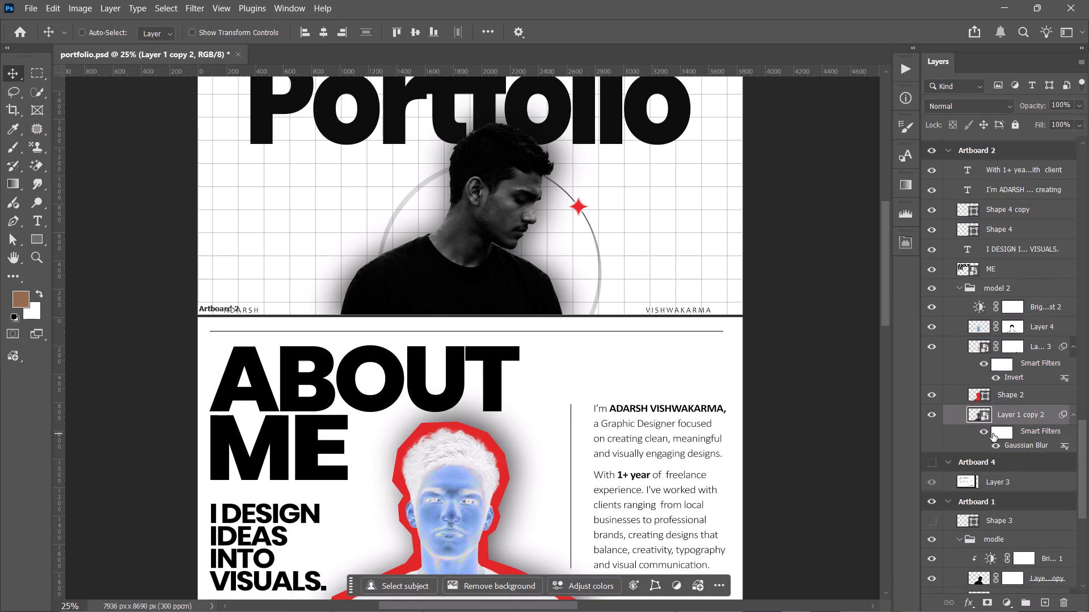
key(ctrl+v)
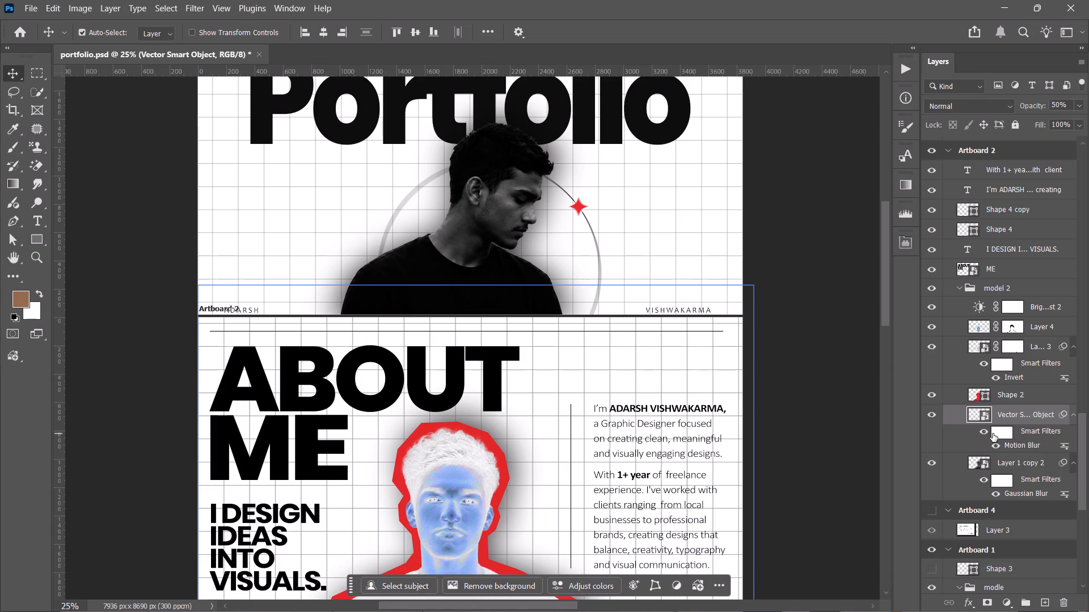
drag(1016, 411, 1014, 482)
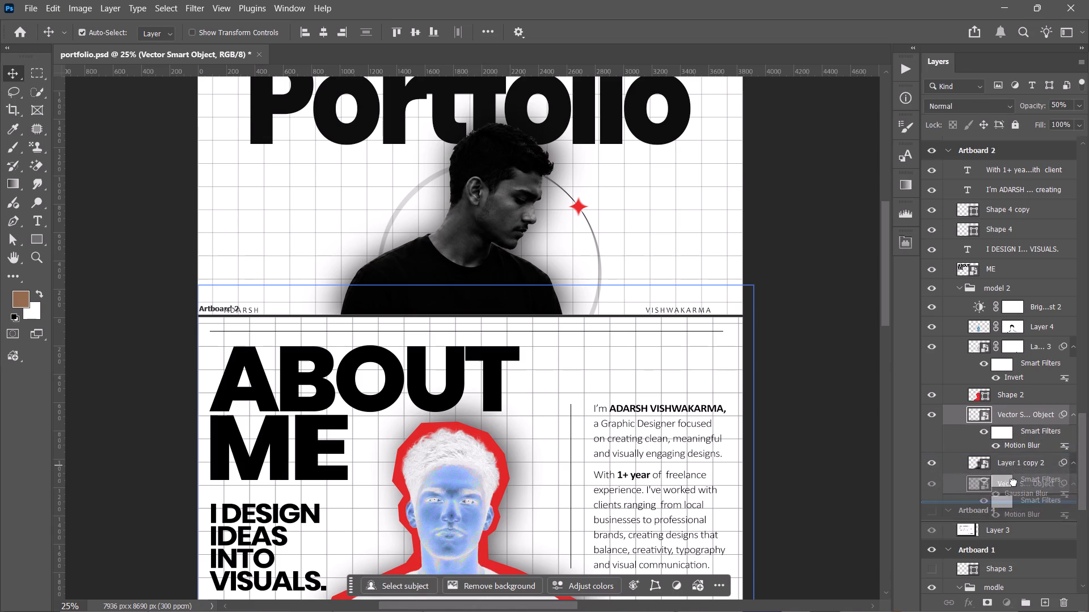
drag(1014, 482, 1014, 491)
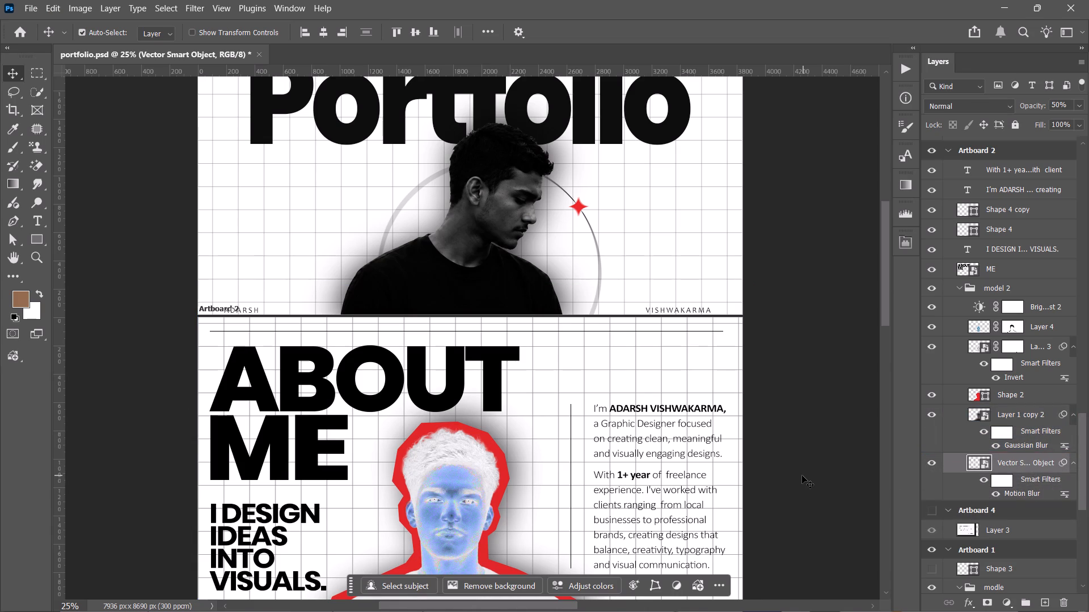
Nudge the copied grid slightly left and down behind the About Me content on Artboard 2.
scroll(802, 475, down, 5)
key(Left)
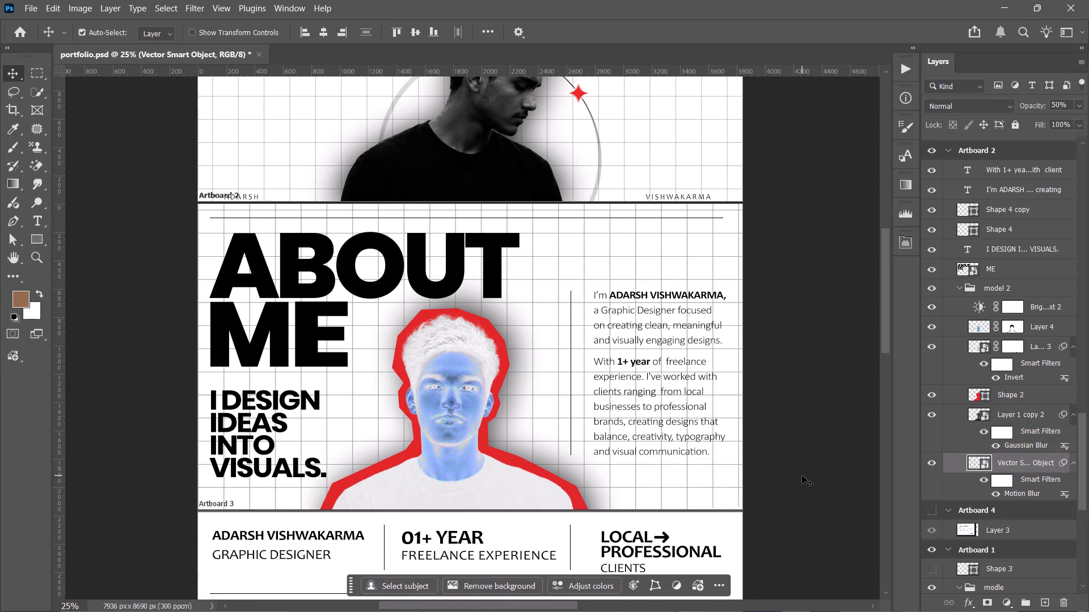
key(Left)
key(Left)
key(Left)
key(Left)
key(Left)
key(Left)
key(Left)
key(Left)
key(Left)
key(Left)
key(Left)
key(Left)
key(Left)
key(Left)
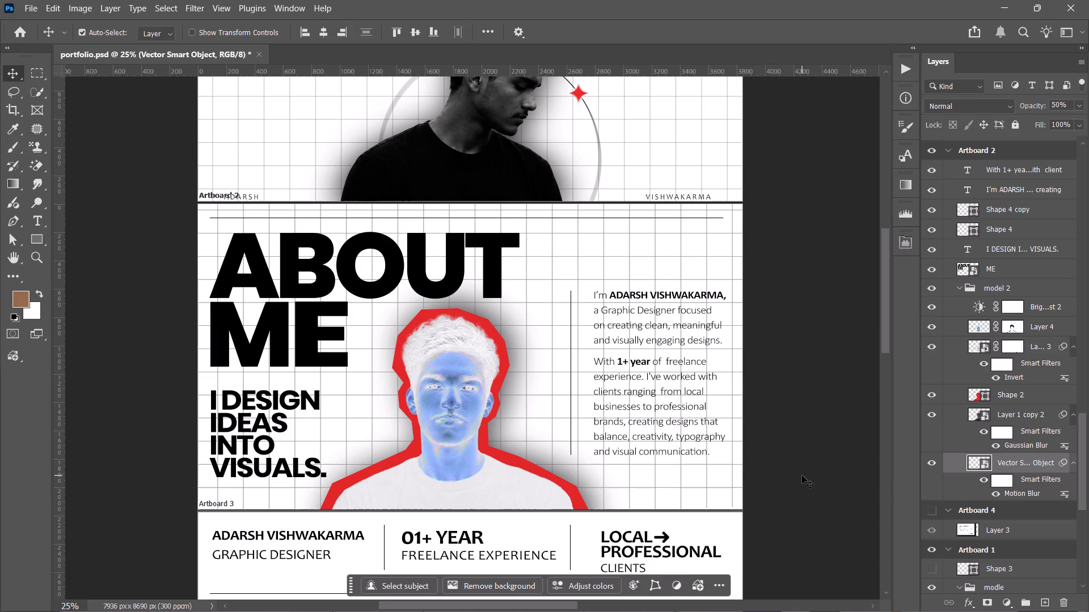
key(Down)
key(Down)
key(Down)
key(Down)
key(Down)
key(Down)
key(Down)
key(Down)
key(Down)
key(Down)
key(Down)
key(Down)
key(Down)
key(Down)
key(Down)
key(Down)
key(Down)
key(Down)
key(Down)
key(Down)
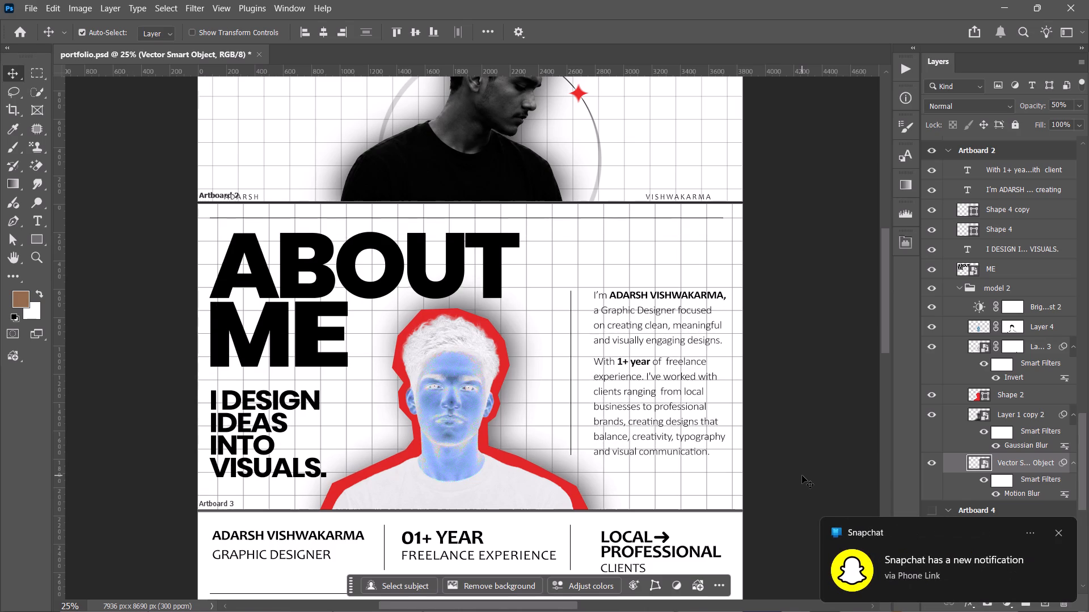
Fine-tune the grid's position behind the About Me content by nudging it further left and slightly up, then deselect it.
key(Left)
key(Left)
key(Left)
key(Left)
key(Left)
key(Left)
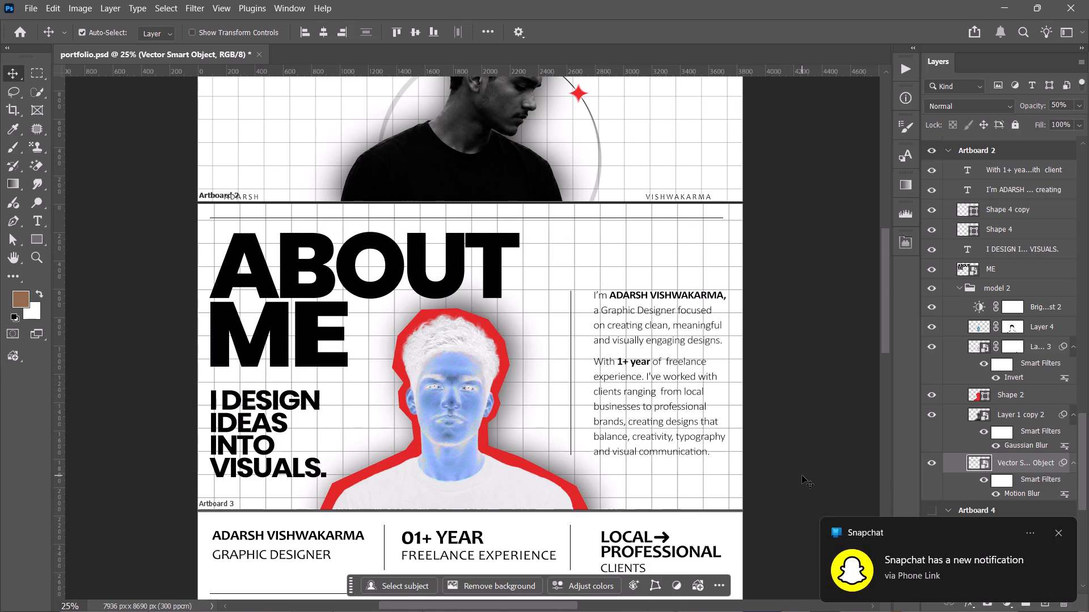
key(Left)
key(Left)
key(Up)
key(Up)
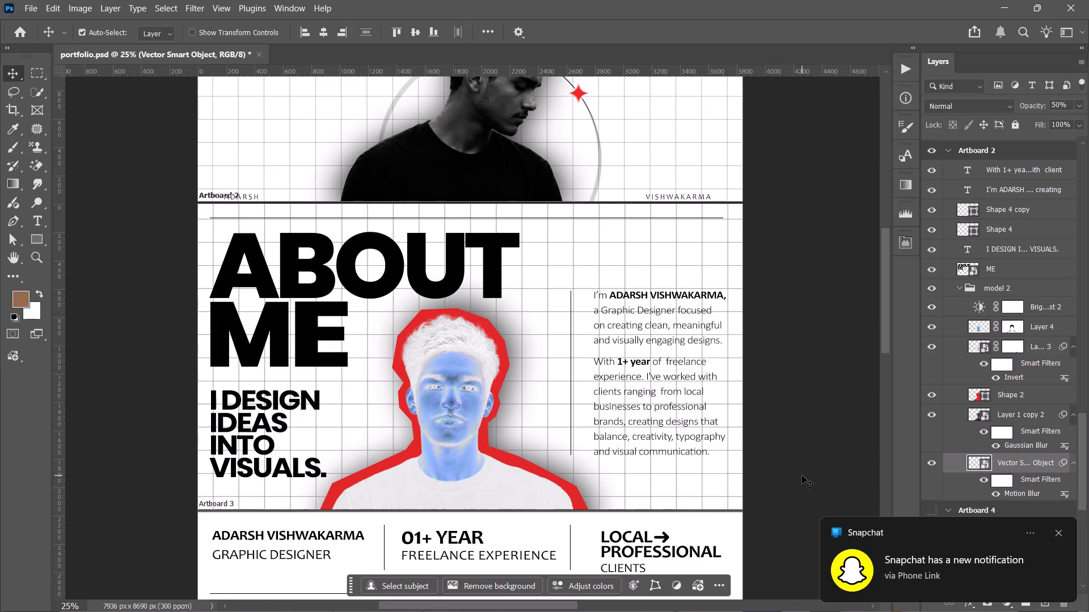
key(Left)
key(Left)
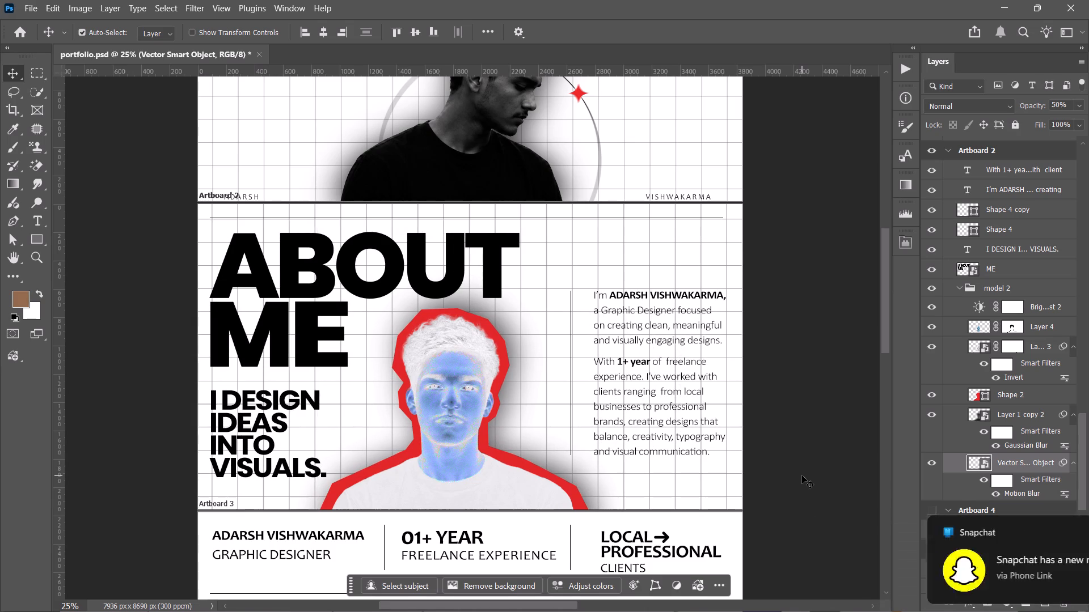
key(Right)
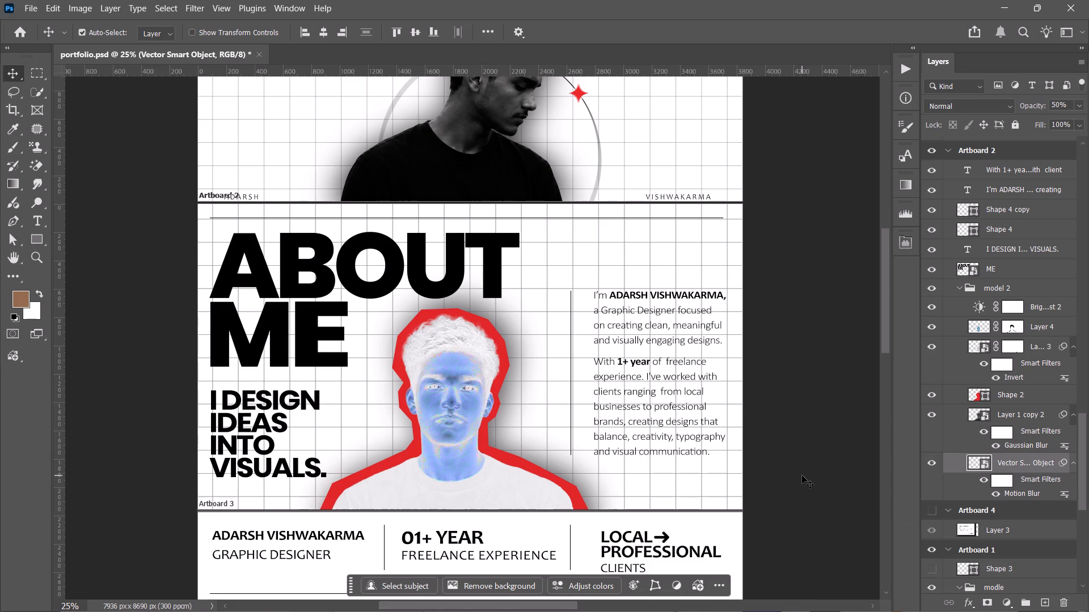
click(828, 413)
Identify the horizontal line above the ABOUT ME heading by toggling Shape 4 copy's visibility, and nudge it slightly down off the grid line.
scroll(828, 413, up, 1)
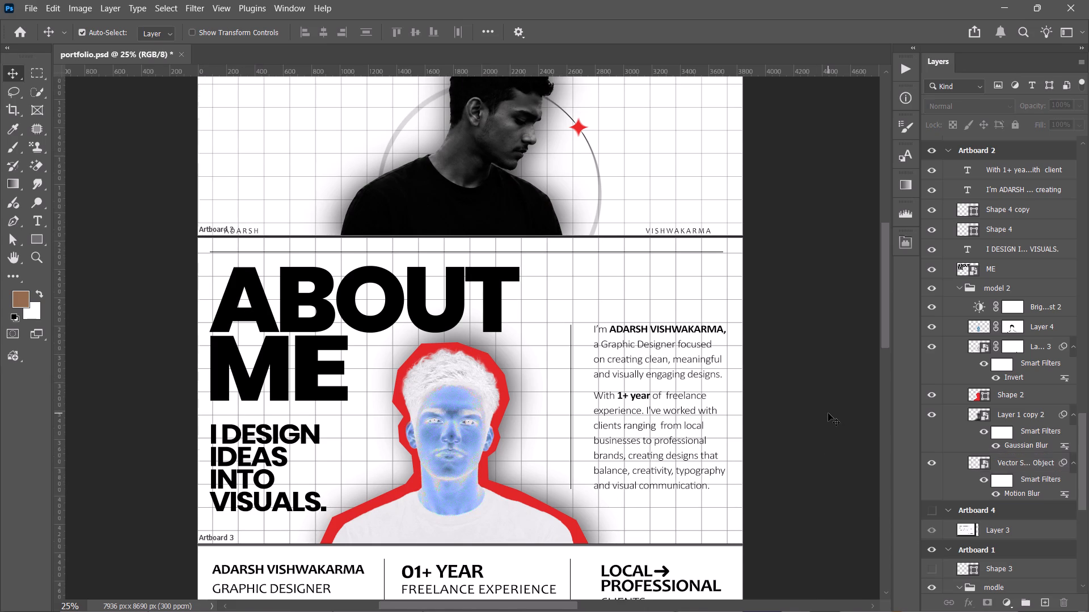
scroll(828, 413, up, 1)
scroll(828, 413, down, 1)
scroll(828, 413, up, 1)
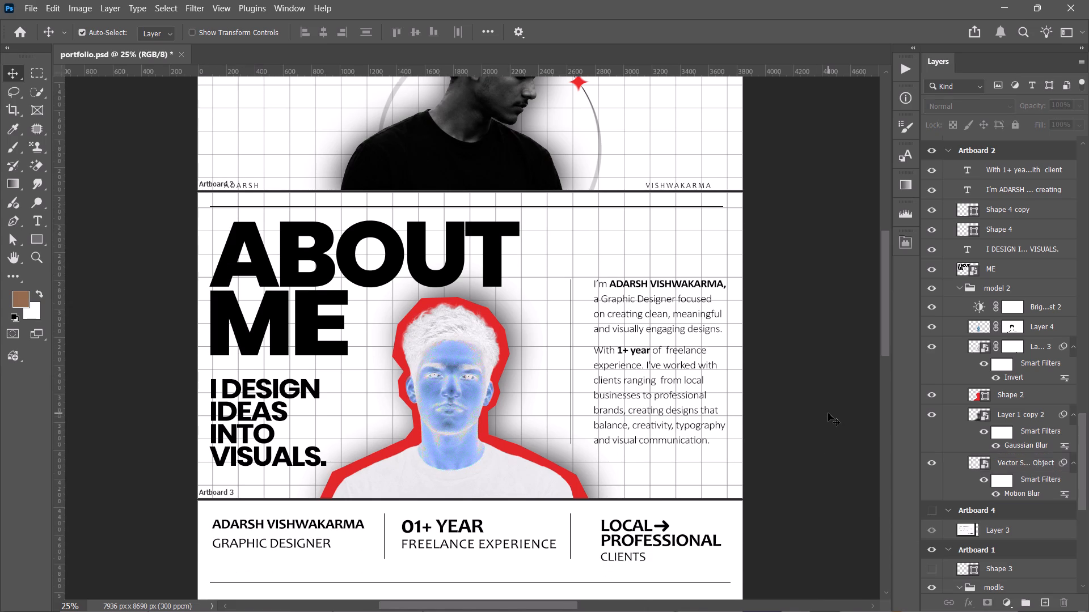
scroll(828, 413, up, 1)
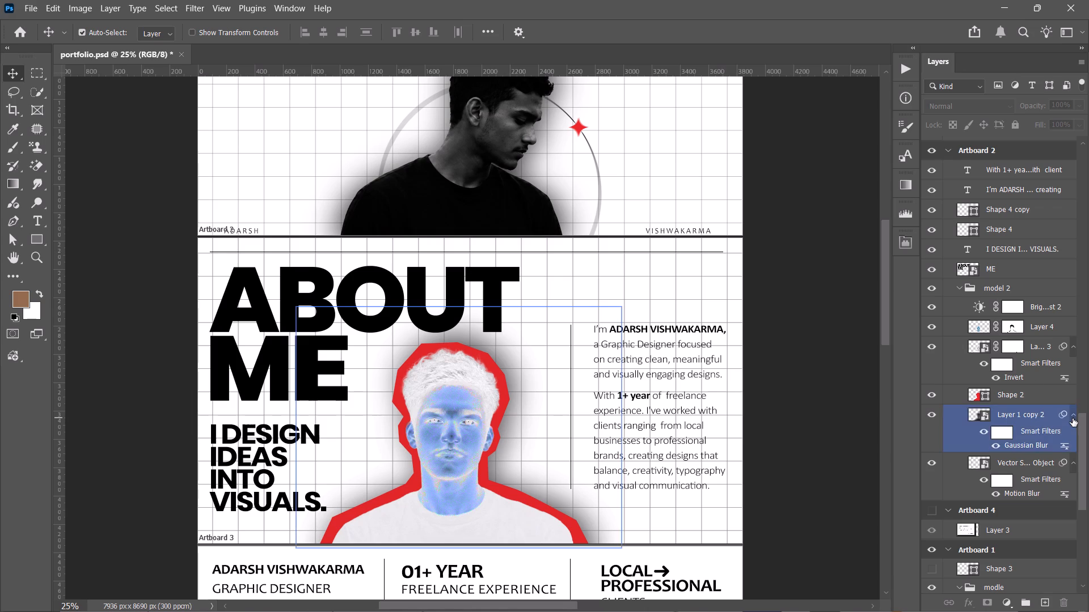
scroll(1073, 418, up, 1)
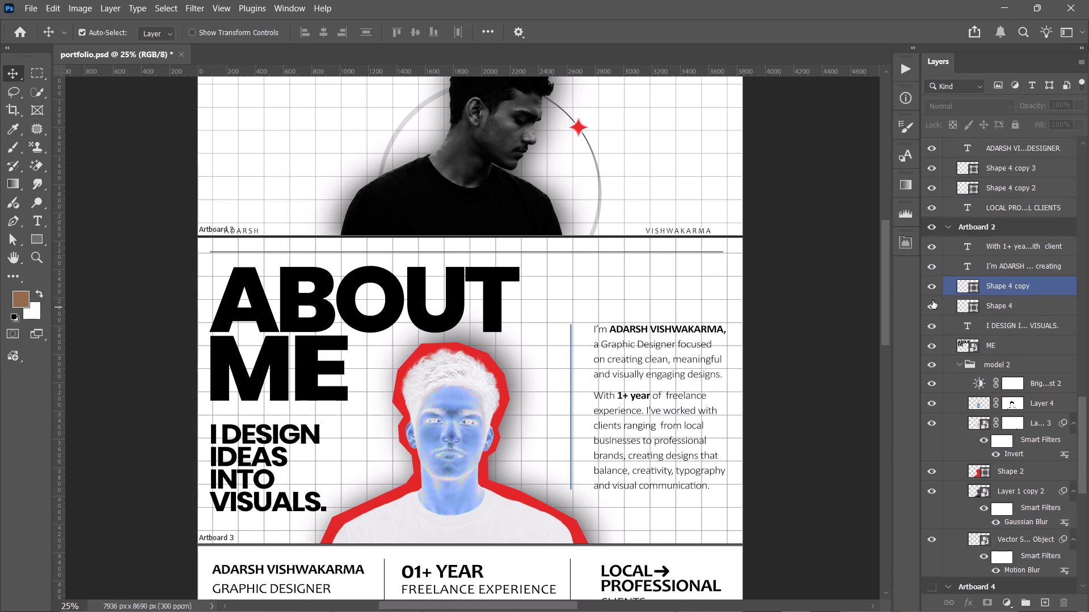
click(932, 287)
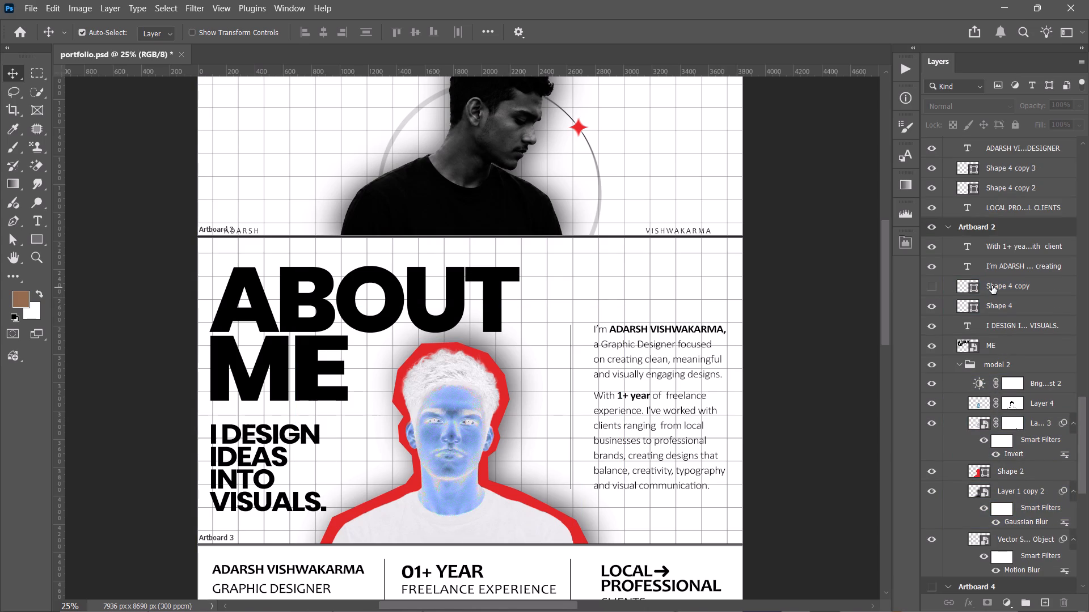
click(929, 285)
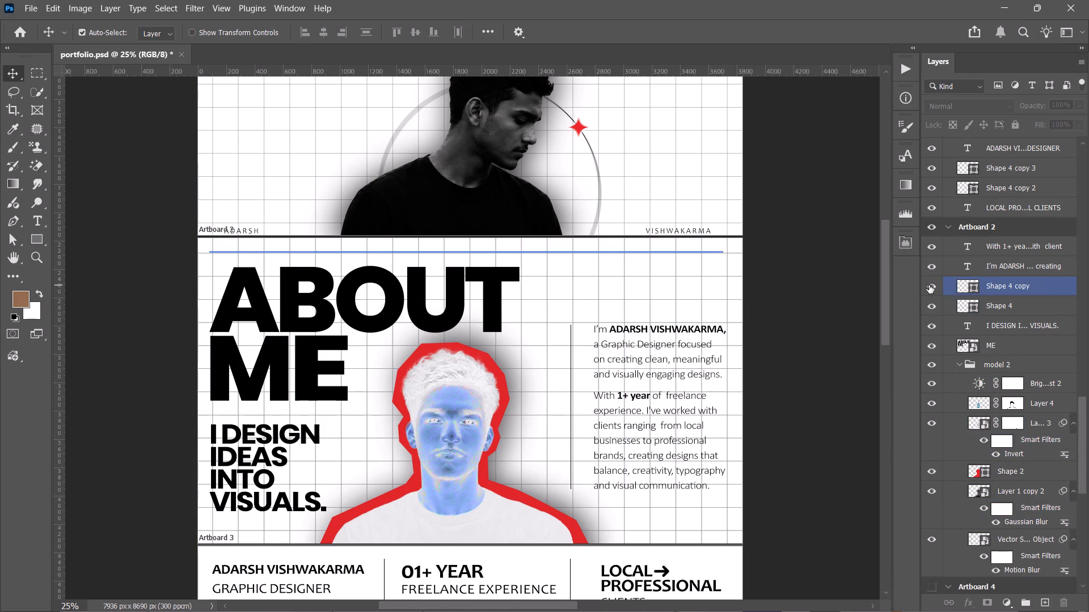
click(1011, 292)
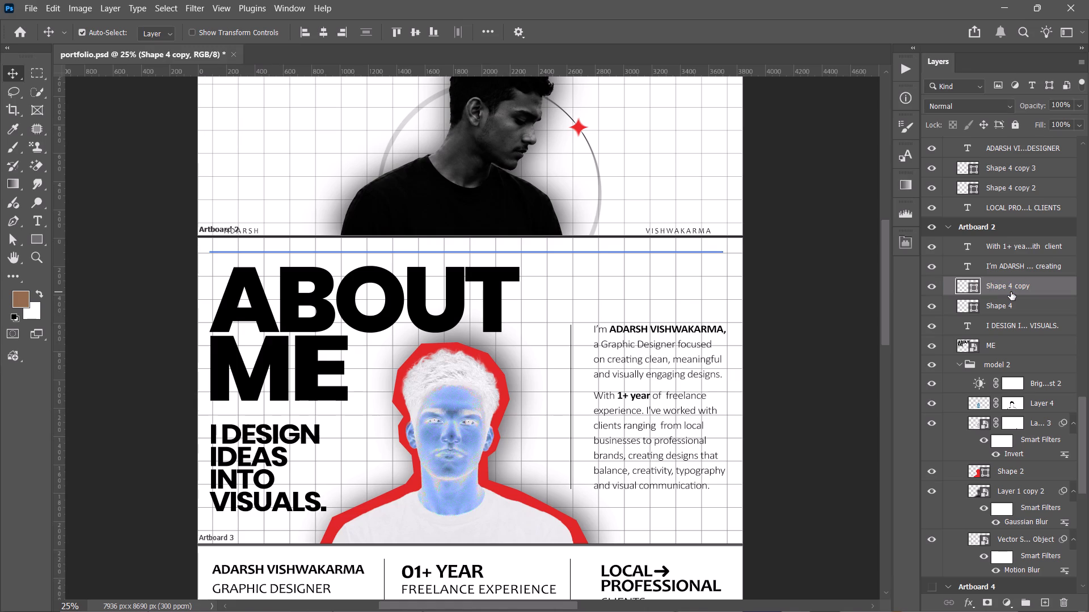
key(Down)
key(Down)
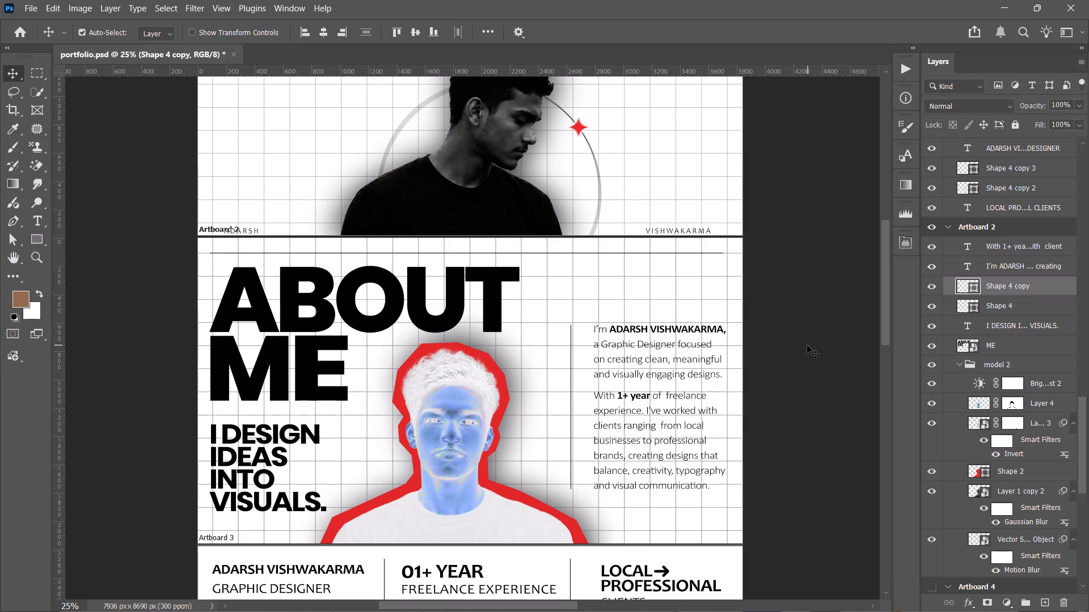
Nudge the vertical divider line, Shape 4, slightly right toward the bio text on Artboard 2.
click(1023, 310)
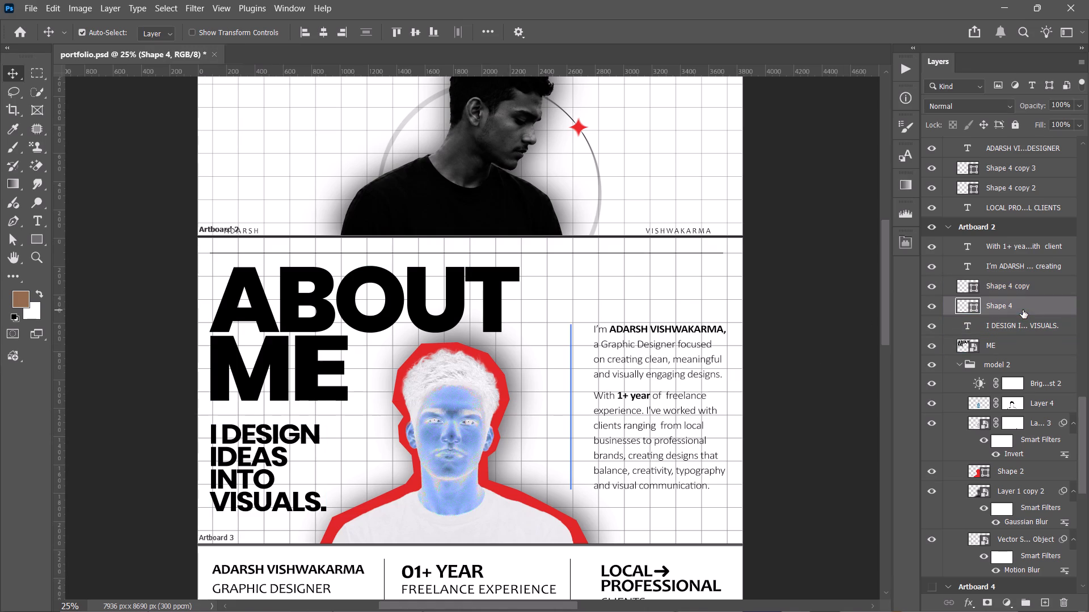
key(Right)
key(Right)
key(Right)
key(Right)
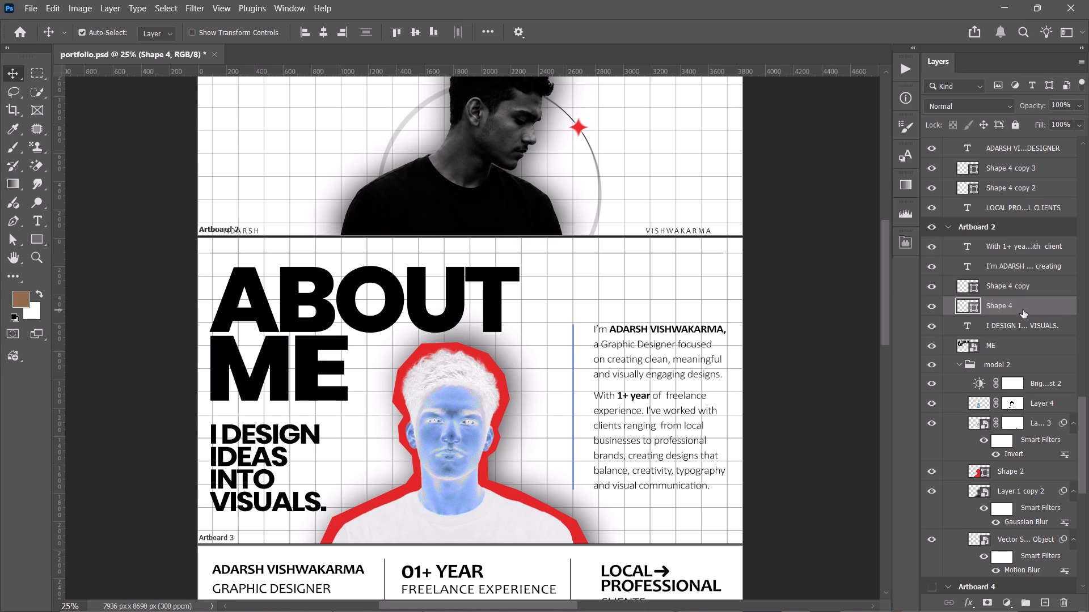
key(Down)
key(Up)
key(Left)
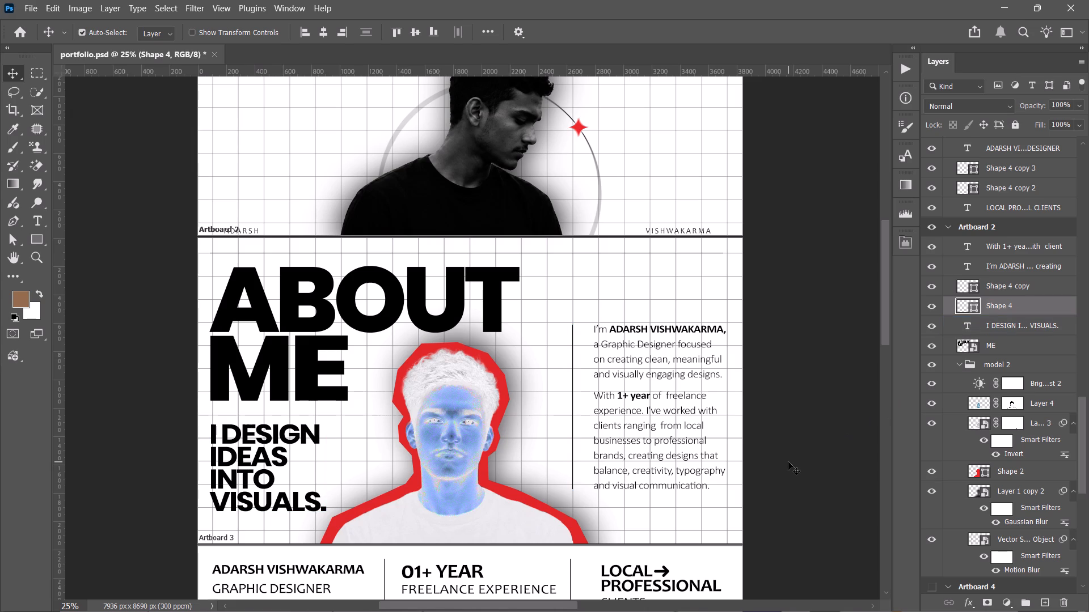
Set the stroke width of the vertical divider line, Shape 4, to 6 px.
scroll(791, 456, down, 1)
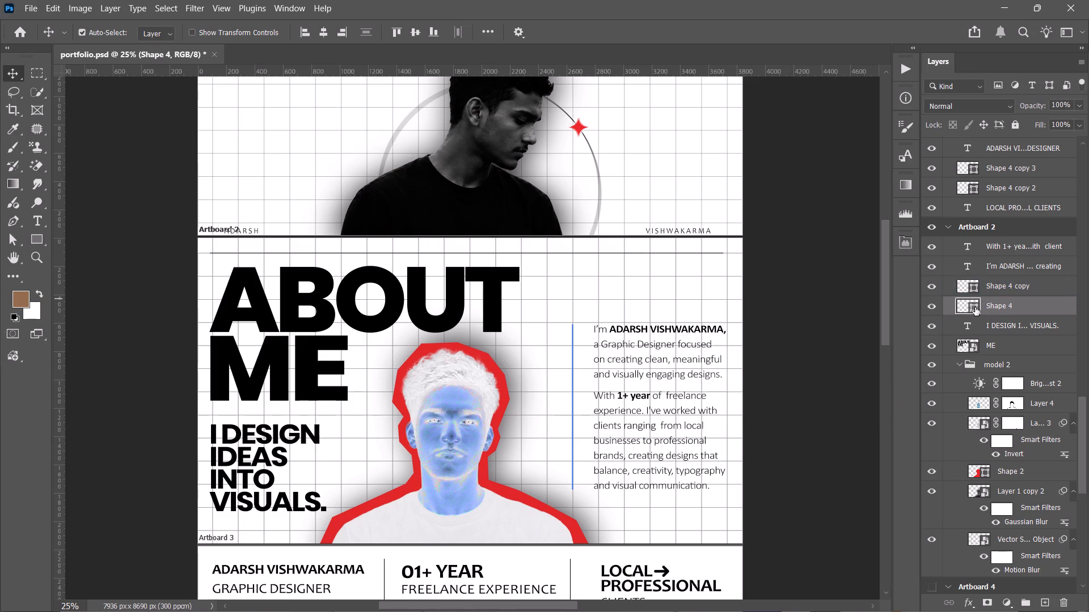
key(p)
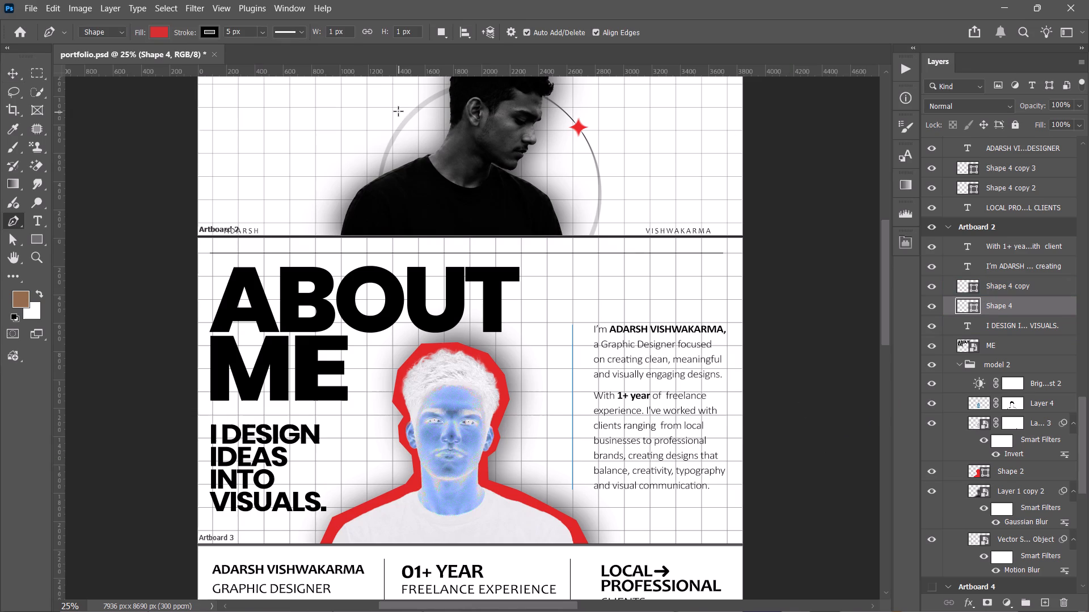
drag(244, 32, 195, 25)
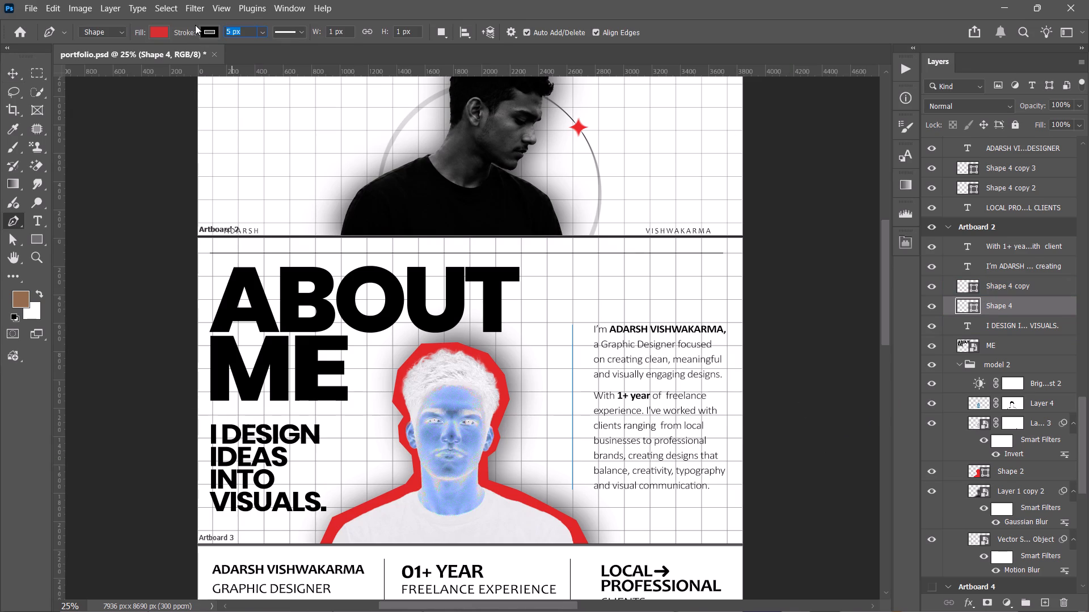
key(6)
key(Return)
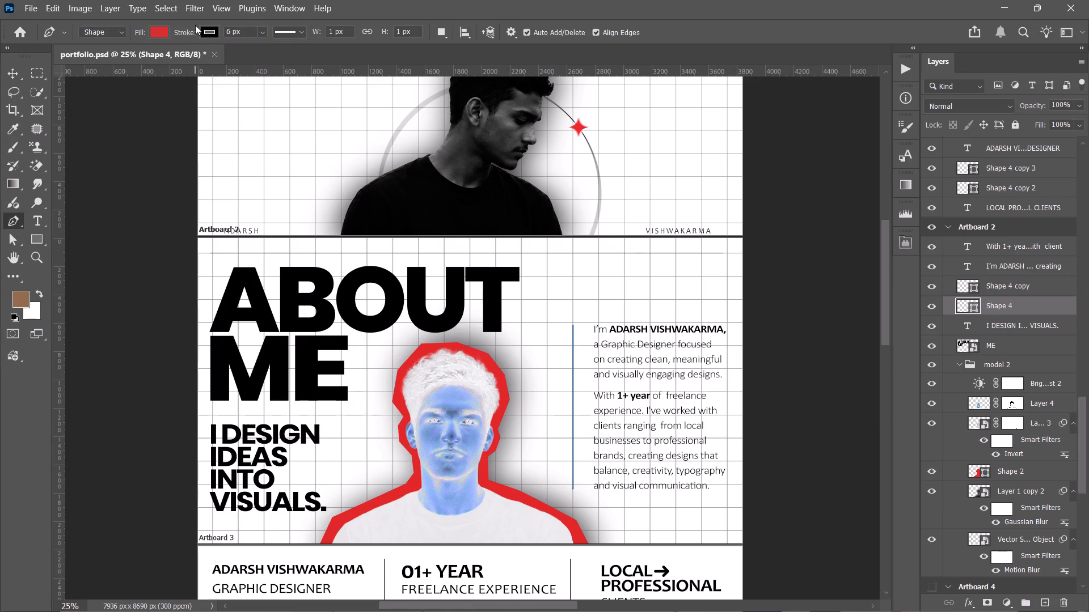
Set the stroke width of the horizontal line above the heading, Shape 4 copy, to 6 px.
click(969, 287)
drag(248, 33, 200, 35)
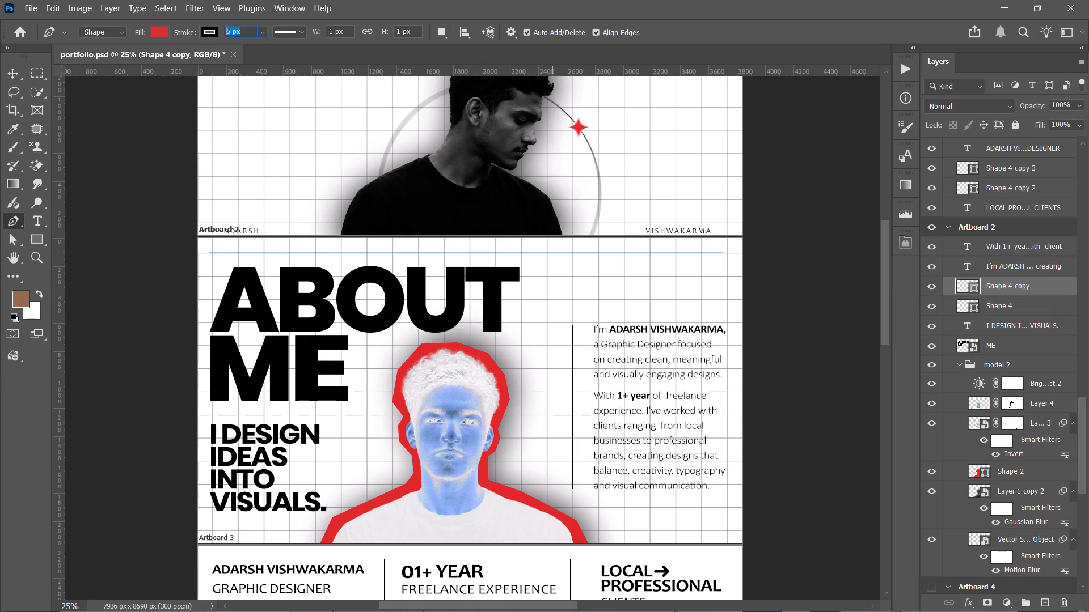
drag(200, 35, 183, 35)
key(6)
key(Return)
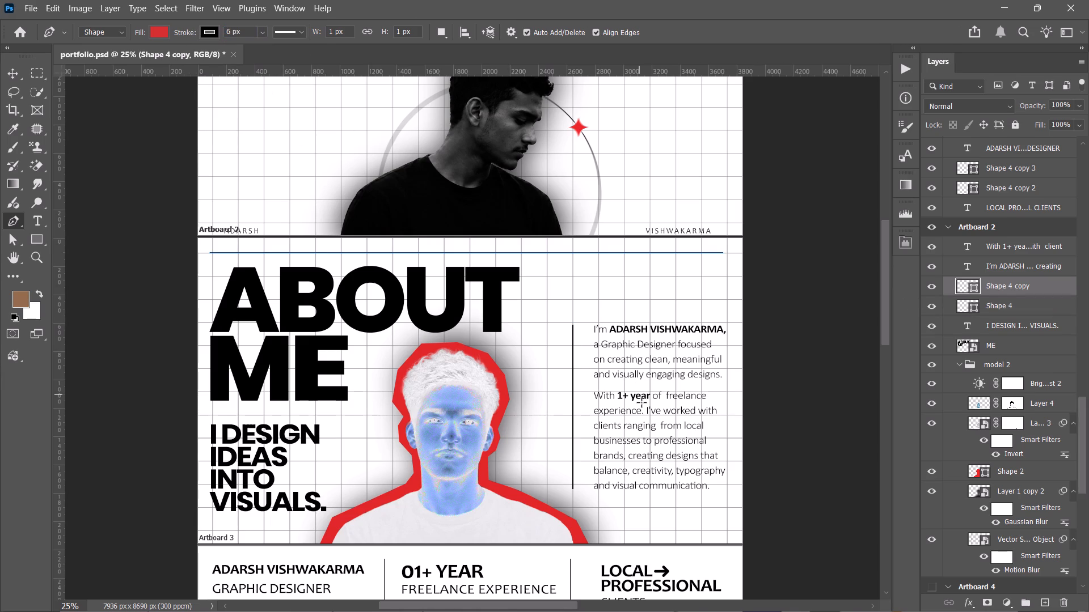
key(Escape)
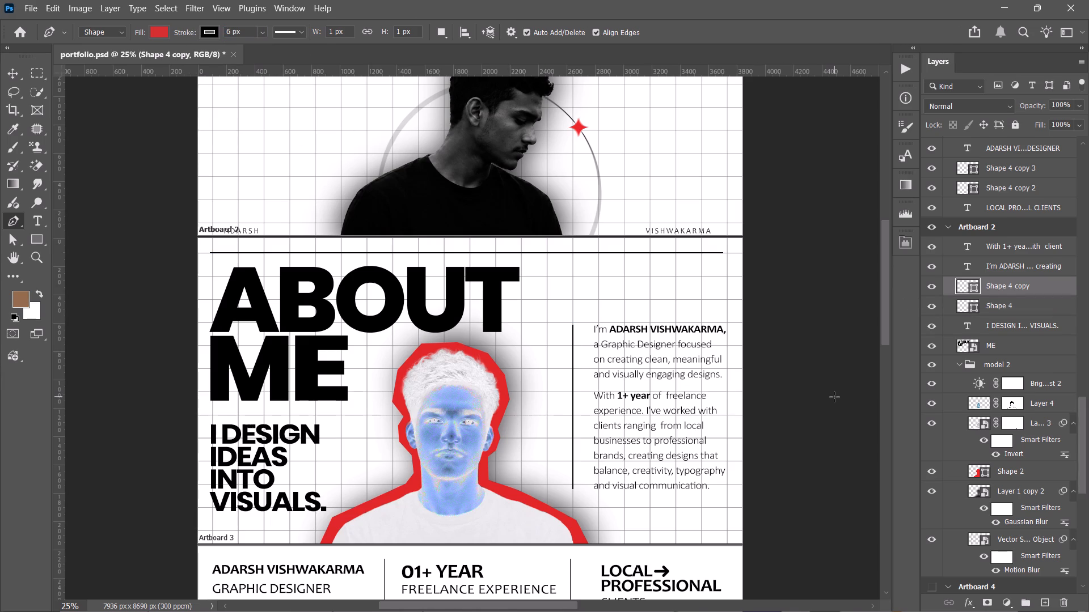
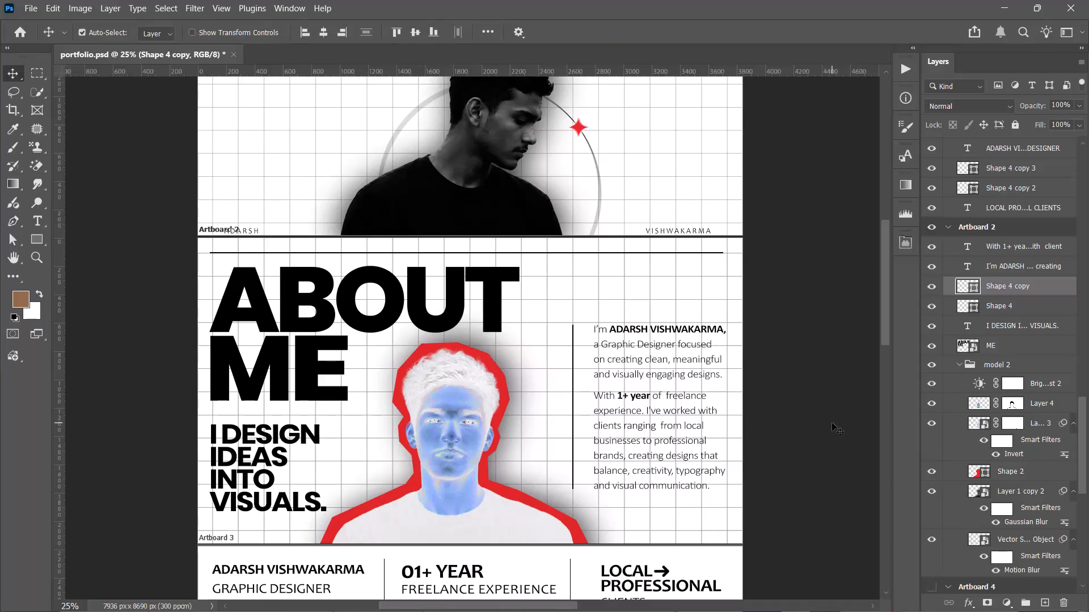
Examine how the grid lines read against the bio text and divider lines on the About Me artboard.
click(816, 490)
scroll(816, 490, down, 1)
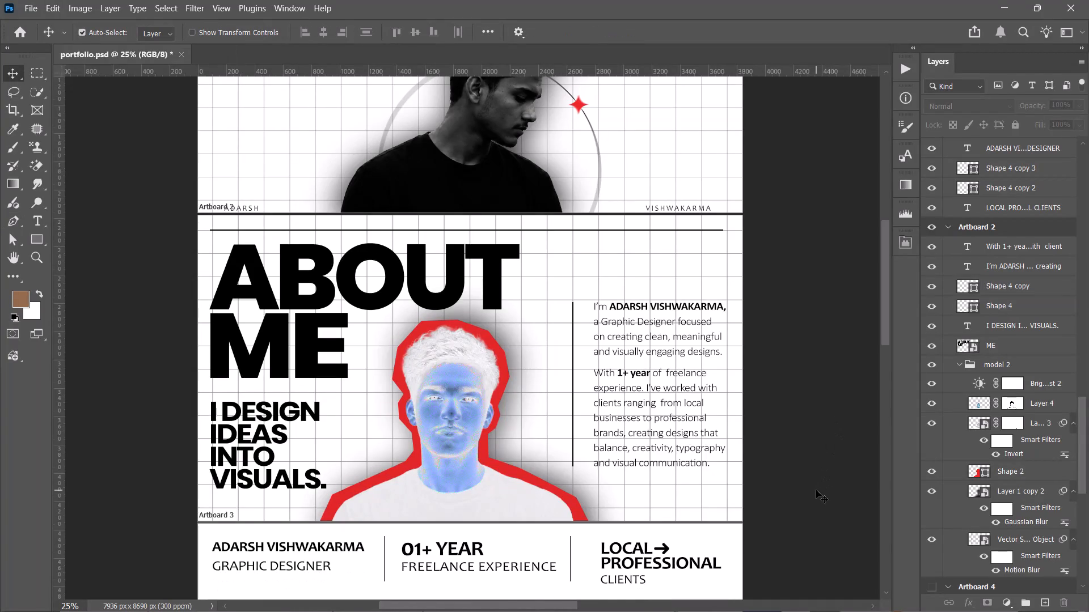
scroll(816, 490, down, 1)
scroll(816, 490, up, 1)
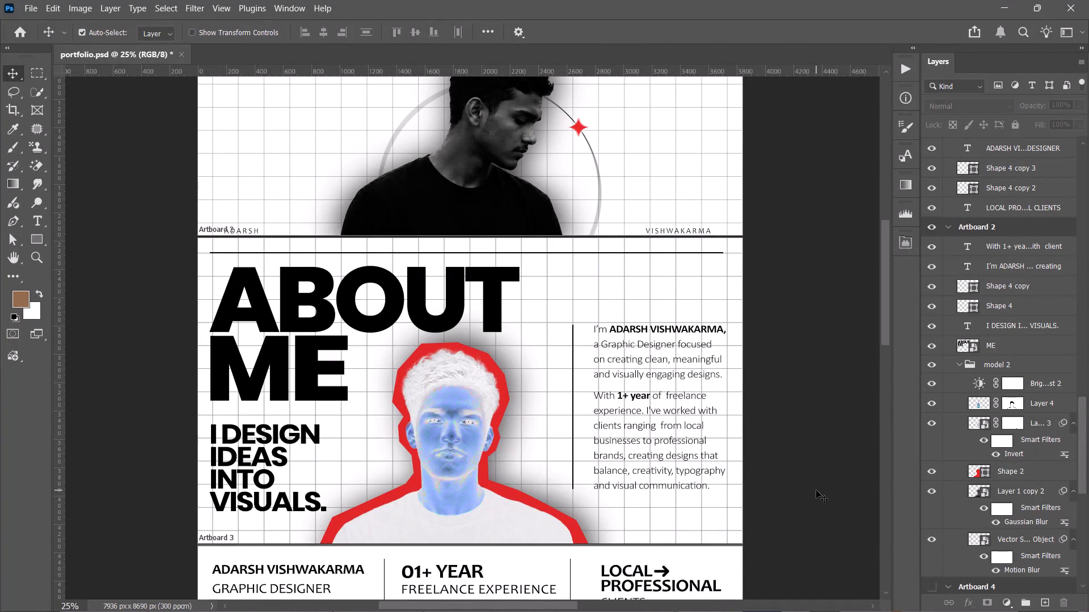
click(679, 369)
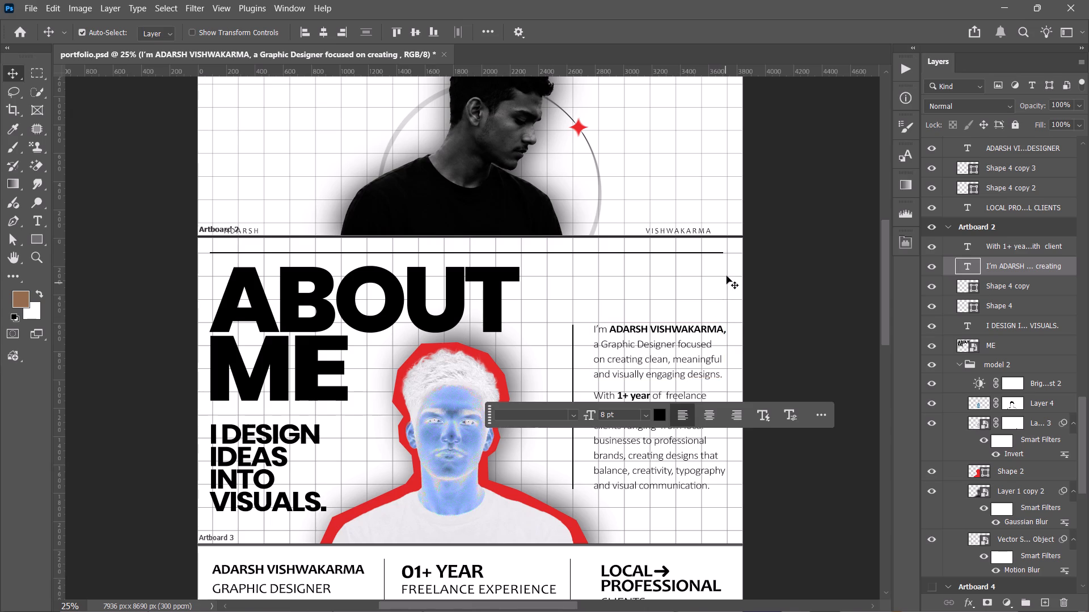
scroll(789, 218, up, 2)
scroll(789, 218, down, 2)
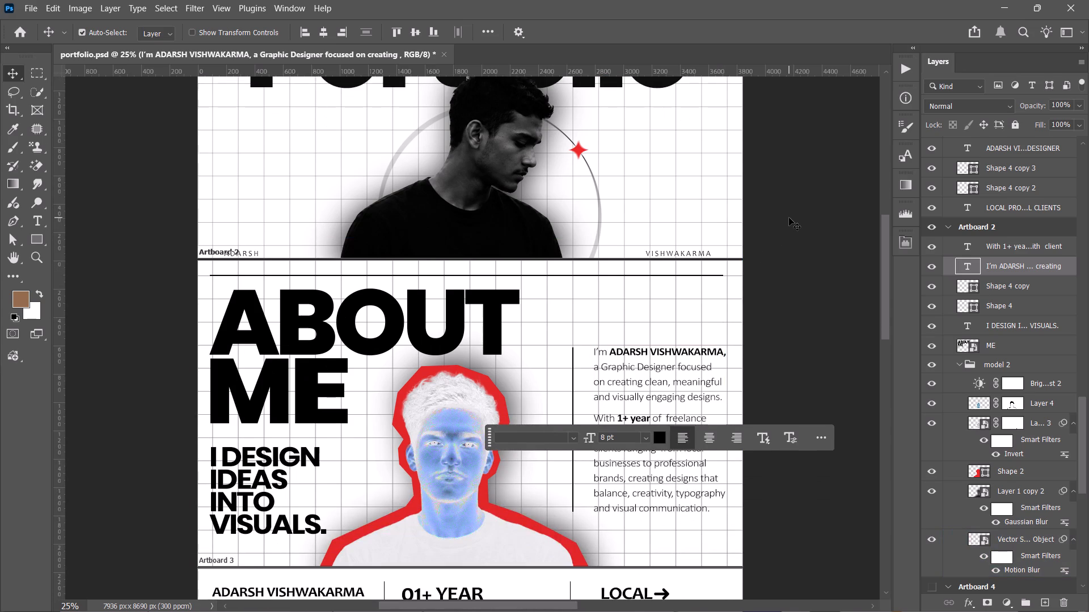
scroll(789, 218, down, 1)
click(795, 291)
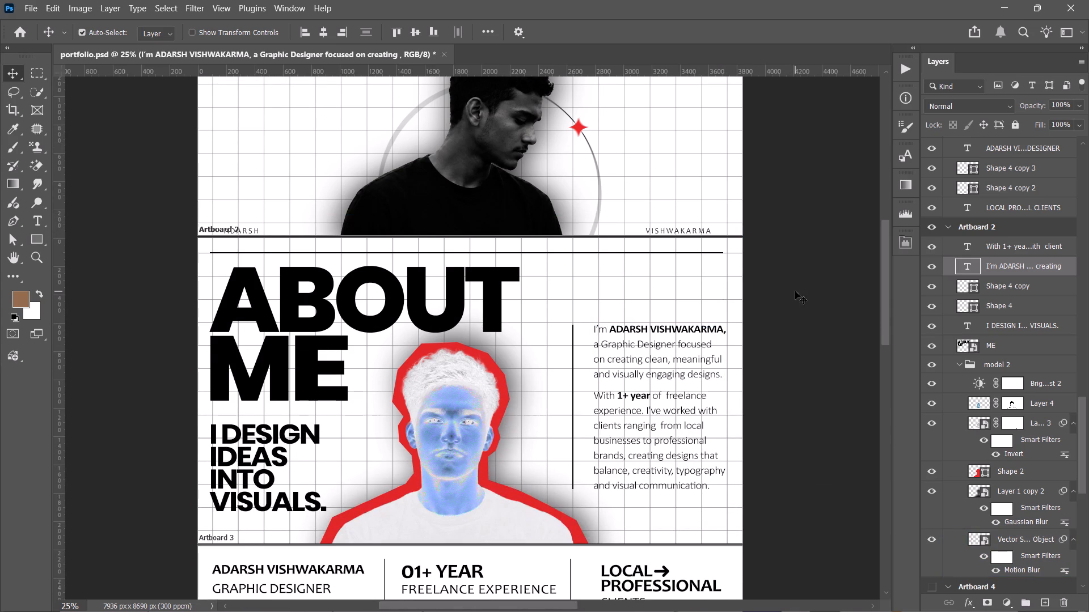
scroll(795, 291, down, 2)
scroll(795, 291, up, 1)
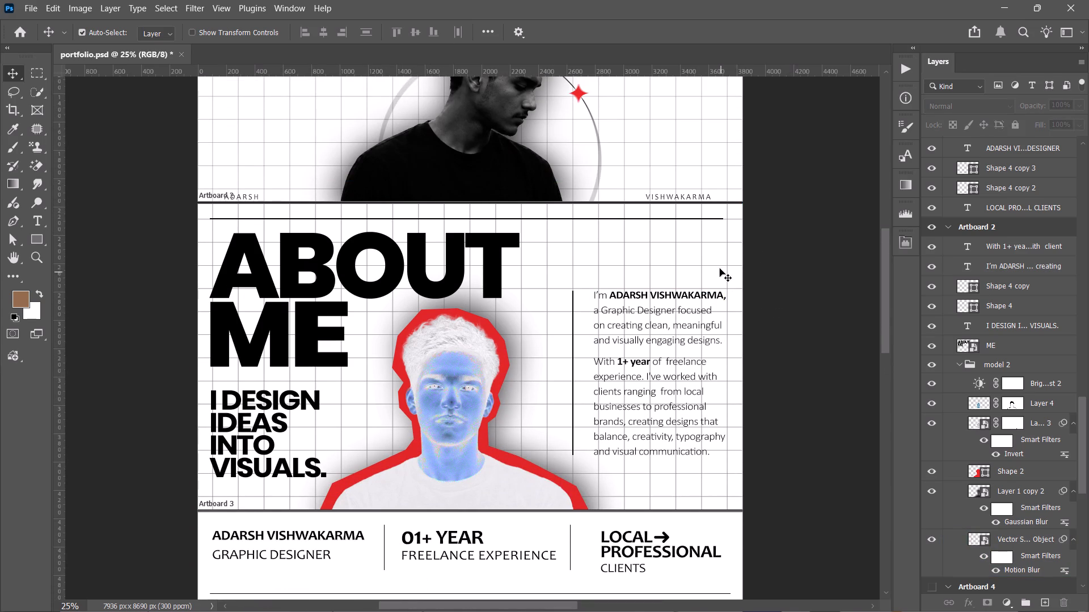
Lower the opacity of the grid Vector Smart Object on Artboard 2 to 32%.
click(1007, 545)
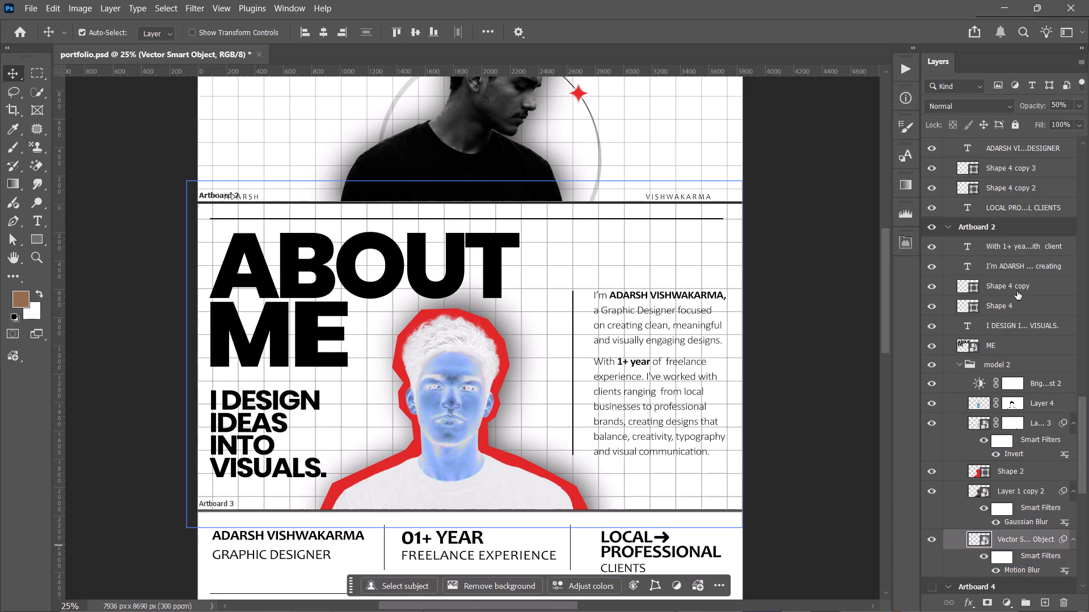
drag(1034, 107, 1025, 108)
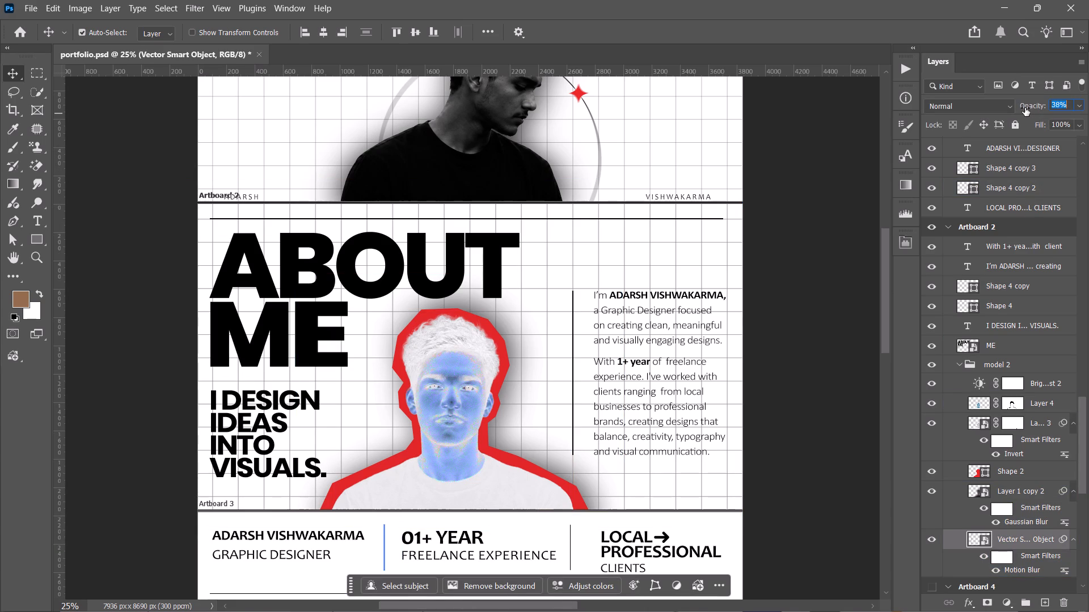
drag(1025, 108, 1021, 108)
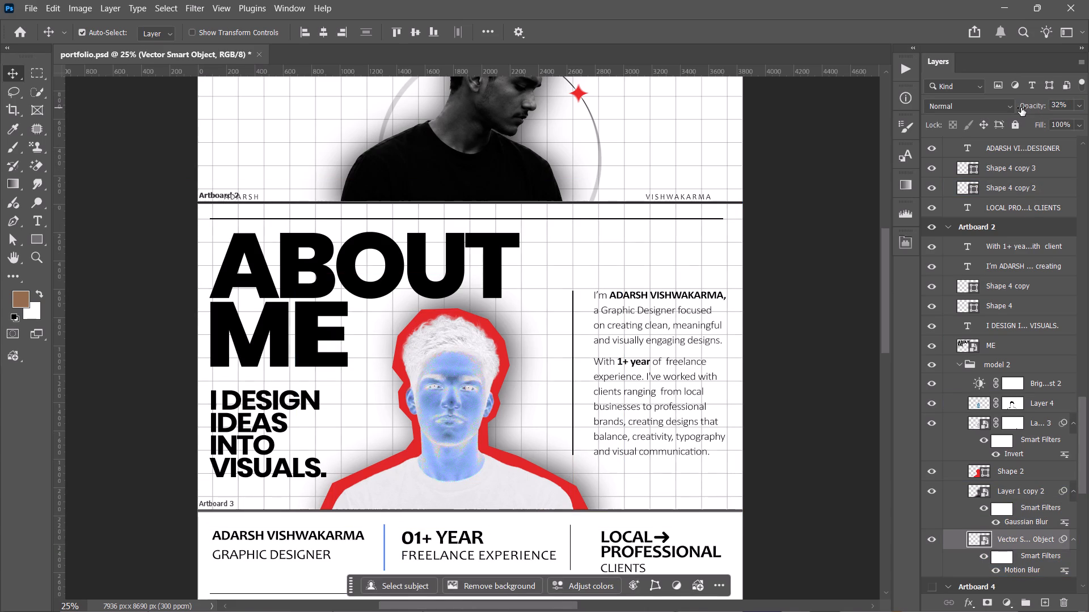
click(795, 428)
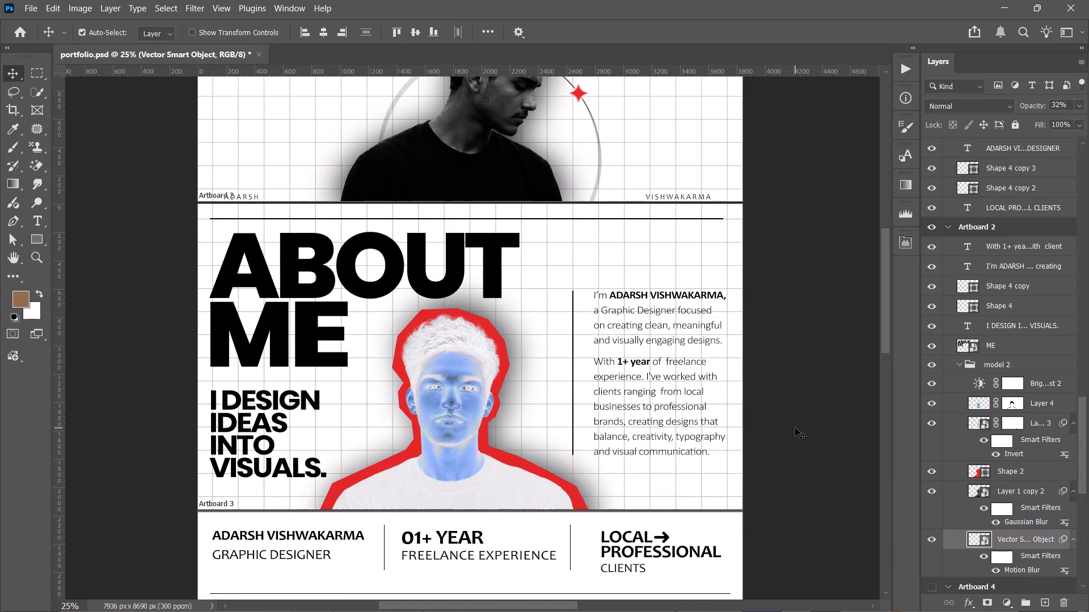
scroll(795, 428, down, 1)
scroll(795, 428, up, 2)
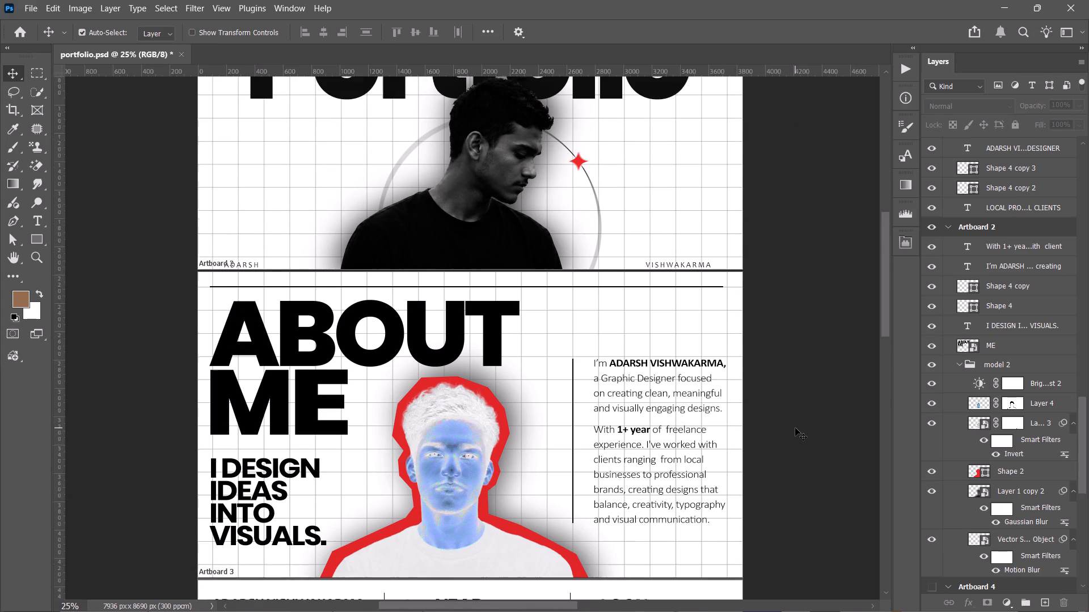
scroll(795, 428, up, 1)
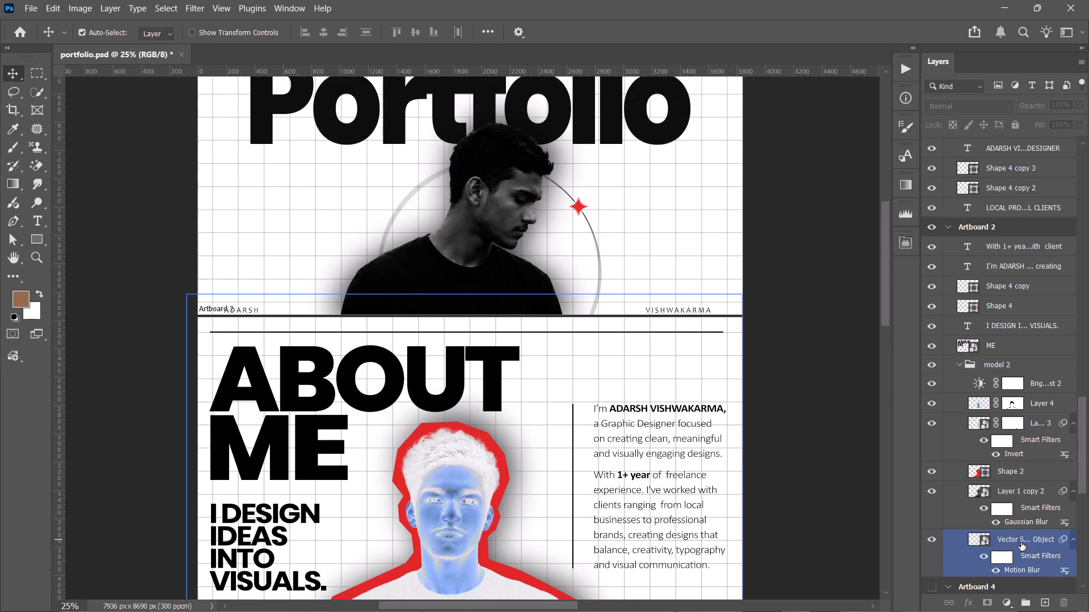
Set the opacity of the cover grid, the lowest Vector Smart Object in Artboard 1, to 30%.
click(1021, 542)
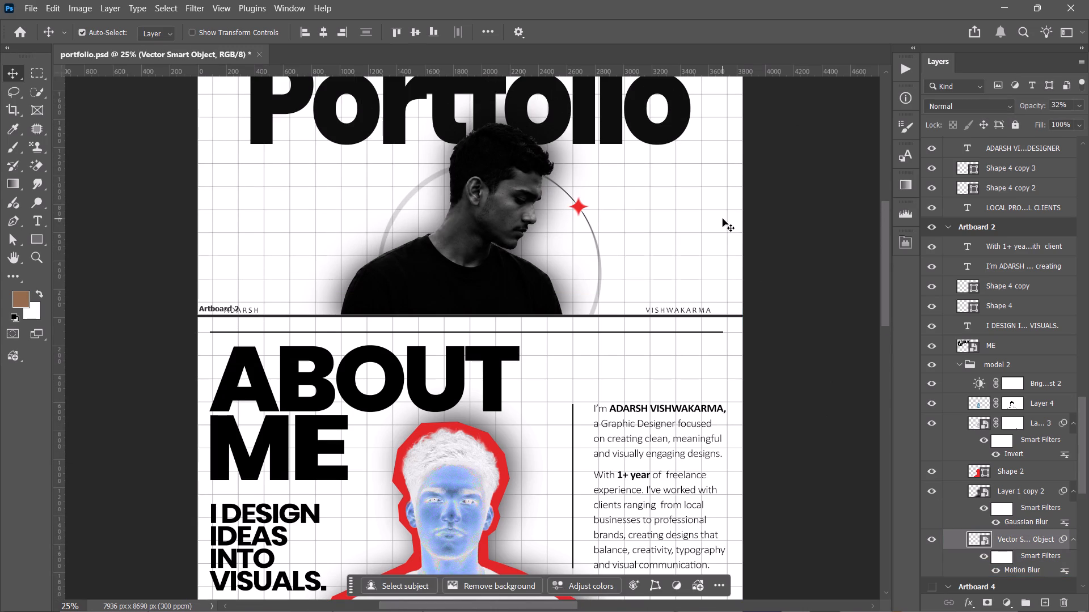
scroll(930, 453, down, 6)
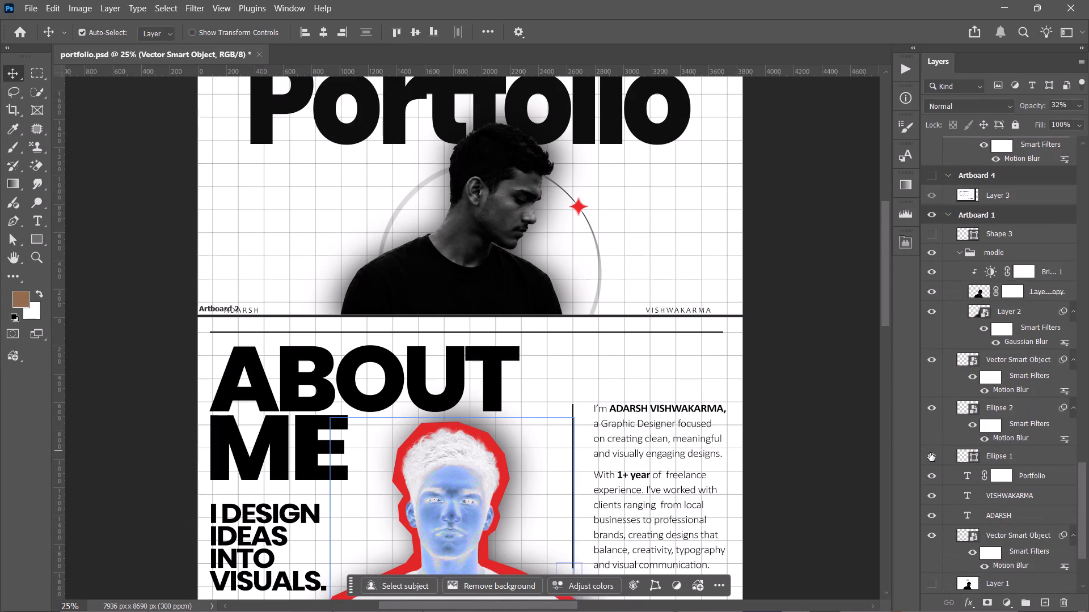
scroll(1023, 449, down, 2)
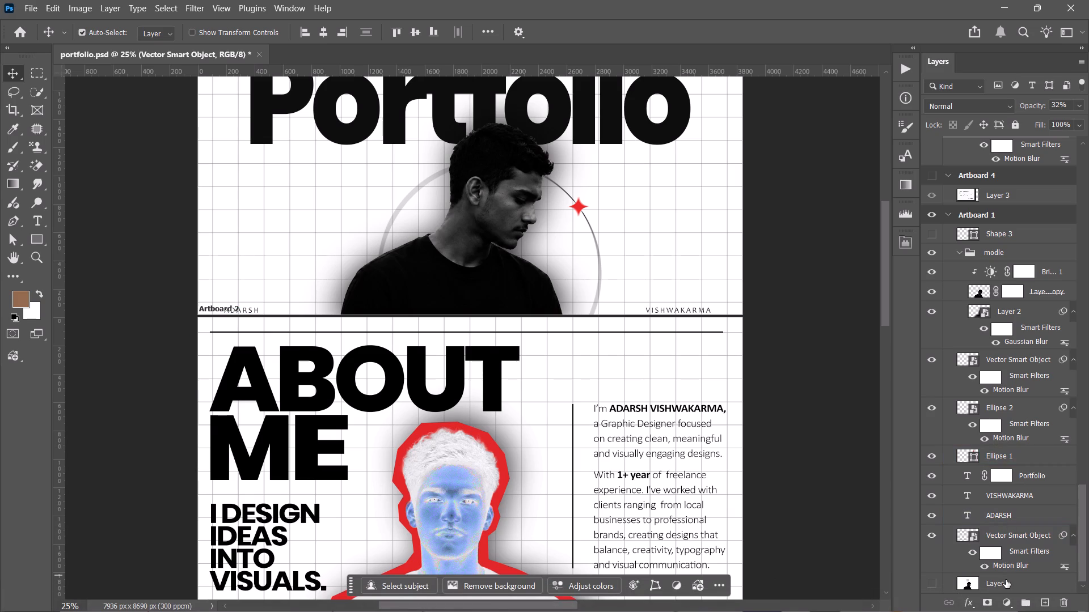
click(1012, 540)
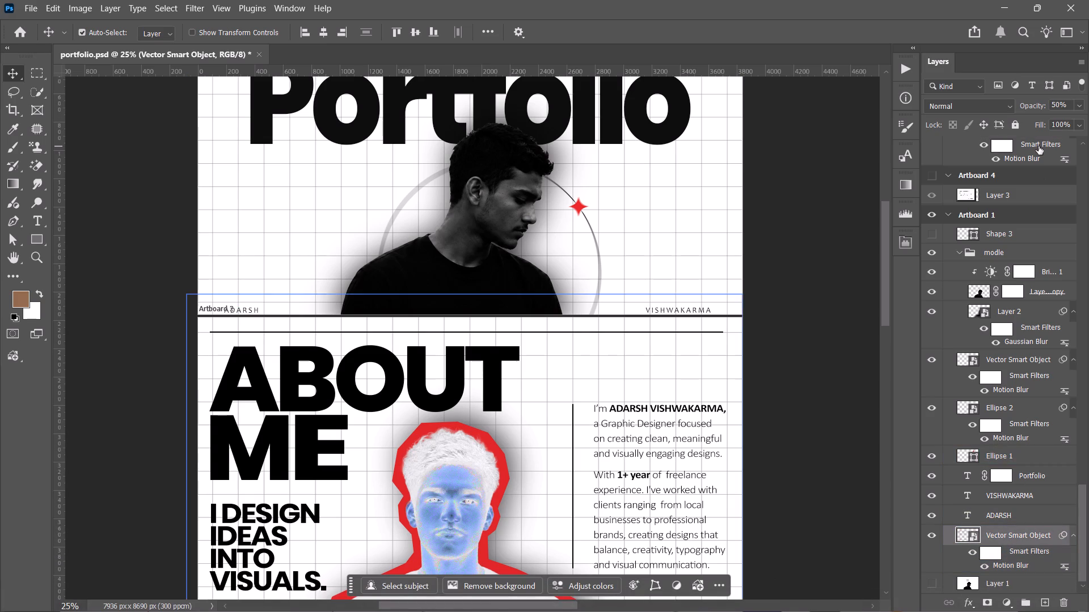
drag(1039, 107, 1032, 107)
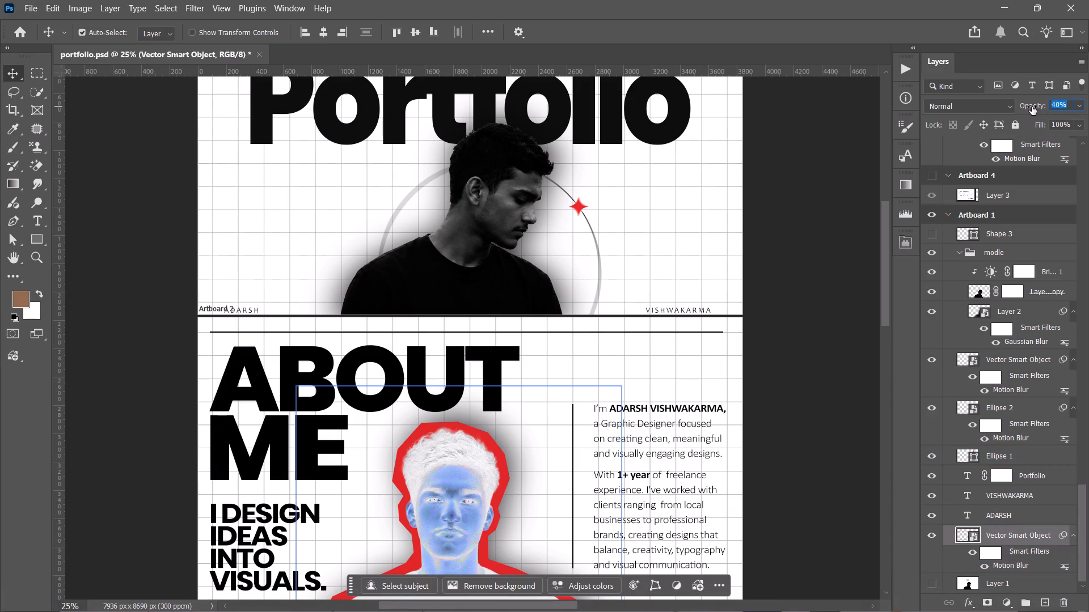
drag(1032, 107, 1025, 107)
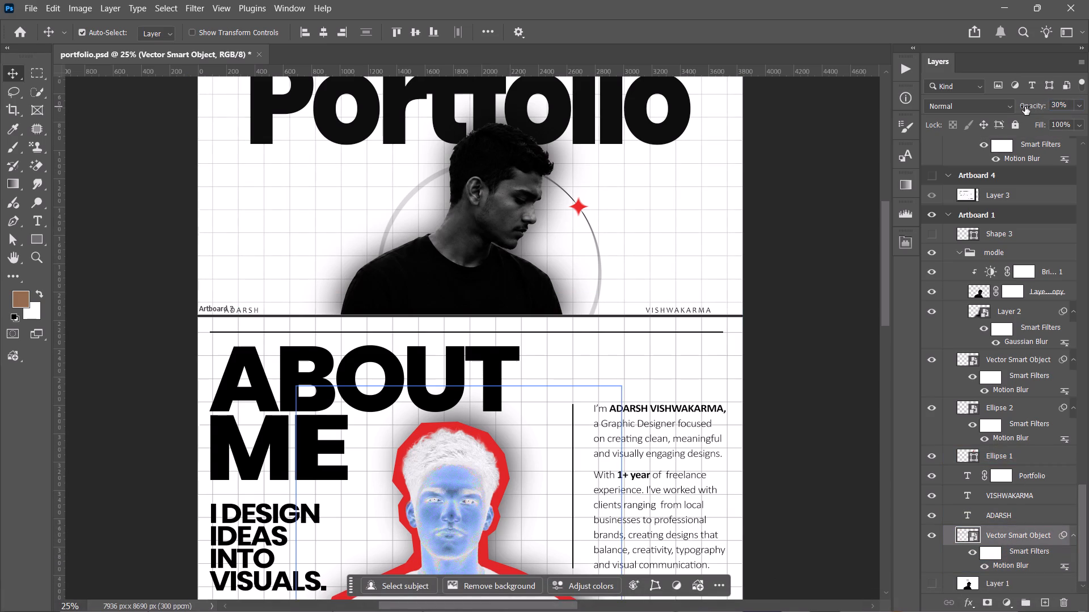
Set the opacity of the About Me grid, the Vector Smart Object in Artboard 2's model 2 group, to 30%.
scroll(1027, 348, up, 1)
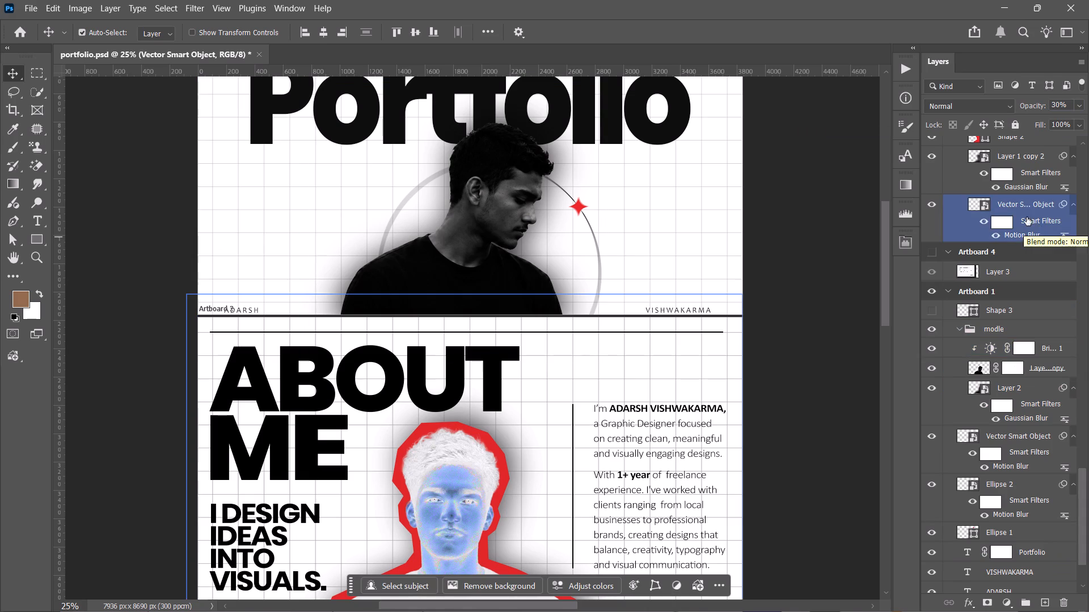
click(1023, 213)
click(1037, 103)
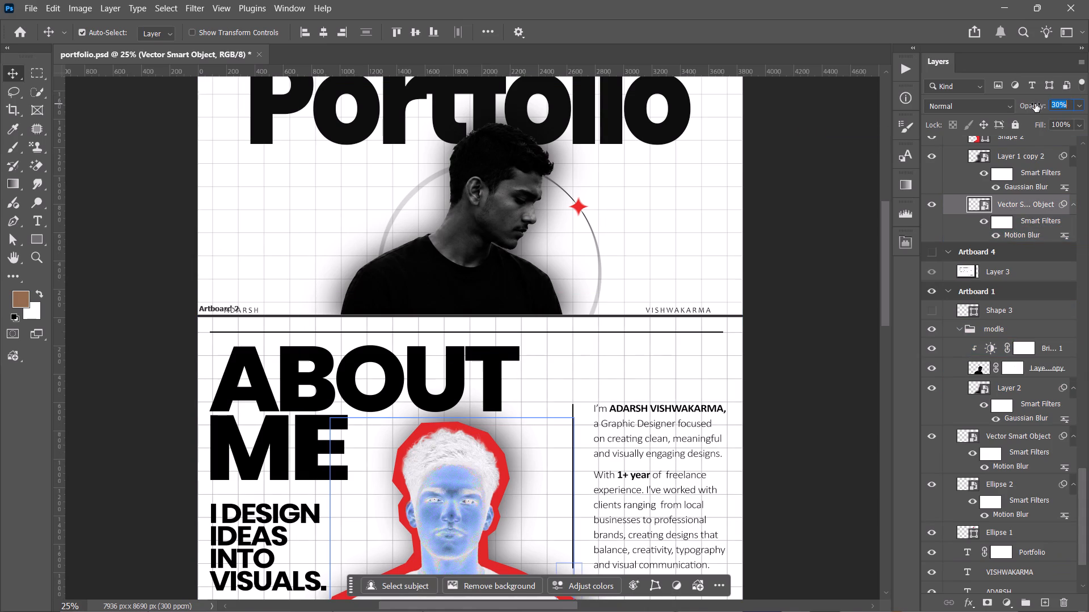
click(786, 272)
Nudge the first bio paragraph on the About Me artboard slightly upward.
scroll(786, 272, down, 2)
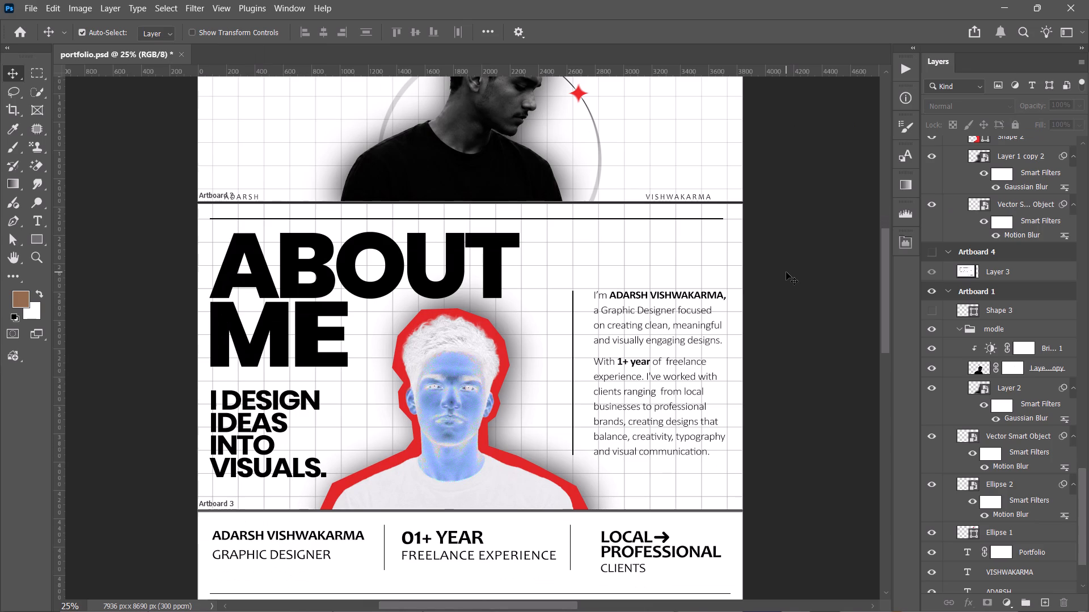
click(664, 328)
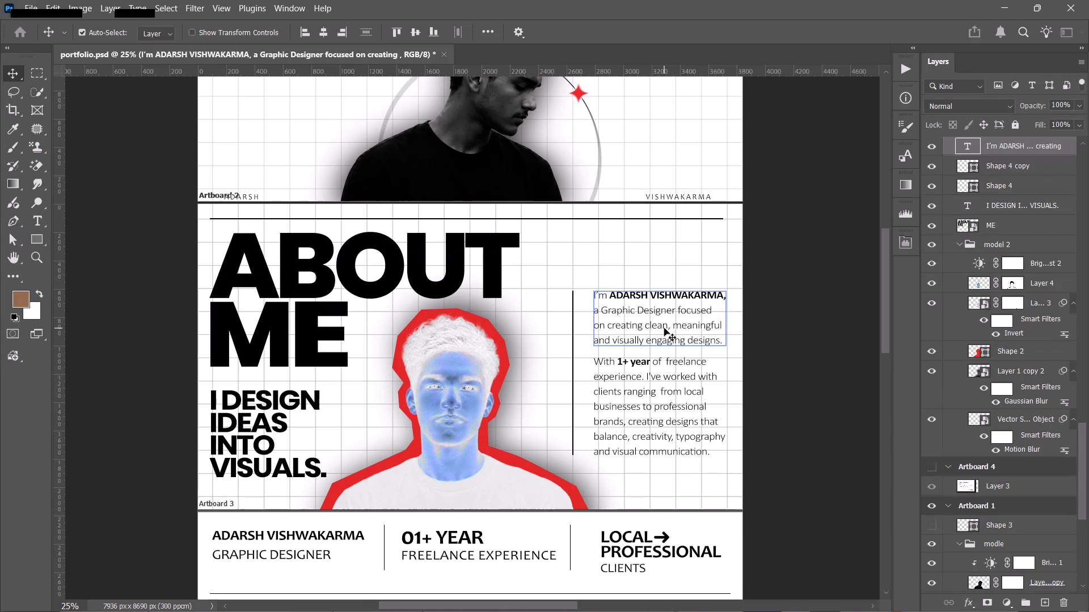
click(808, 290)
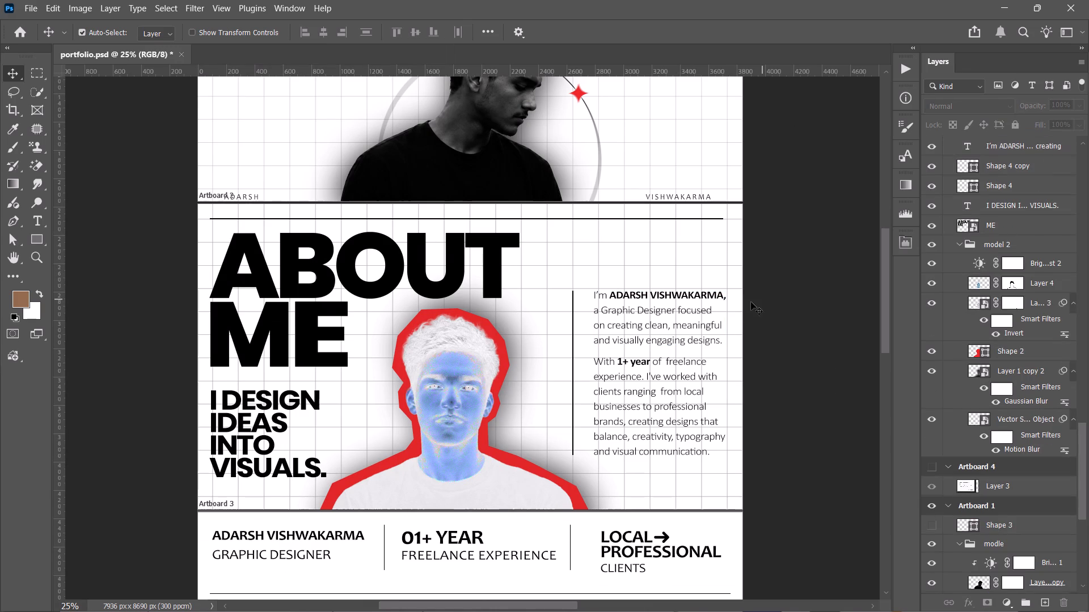
click(691, 311)
key(Up)
key(Up)
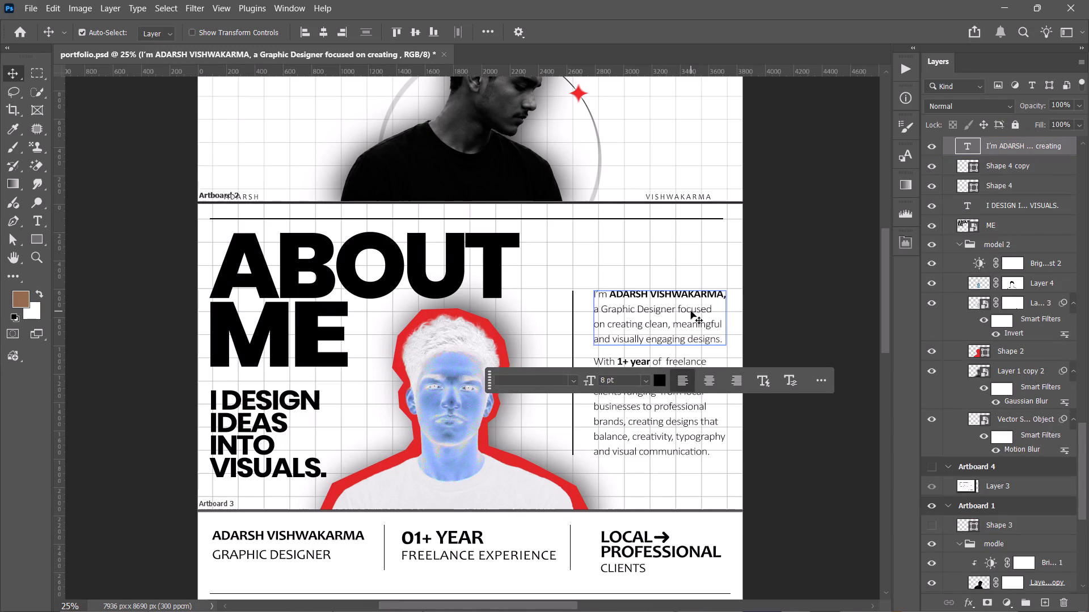
key(Up)
key(Up)
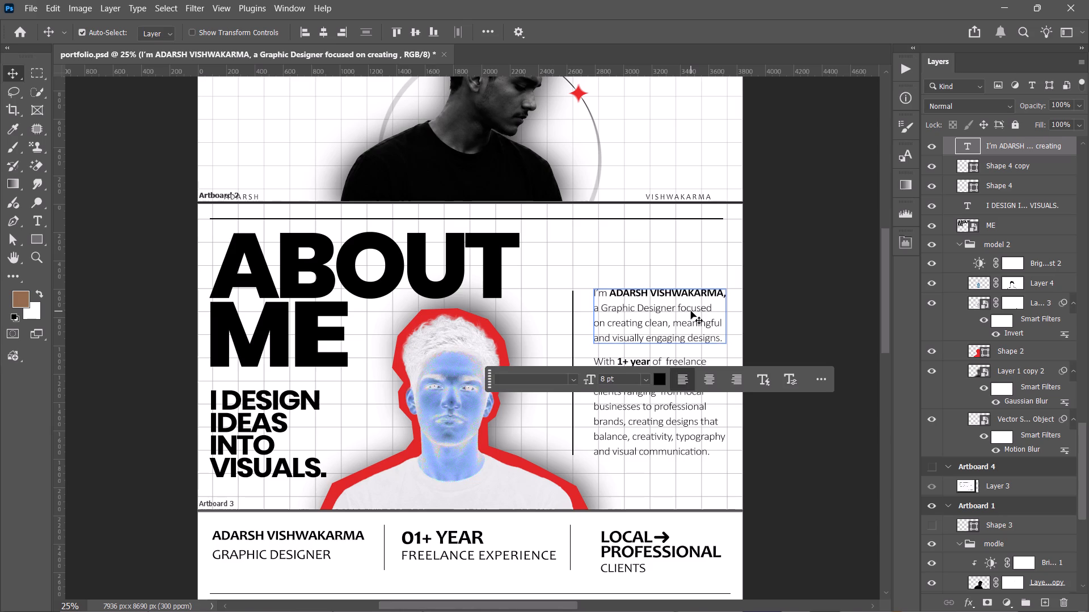
click(777, 317)
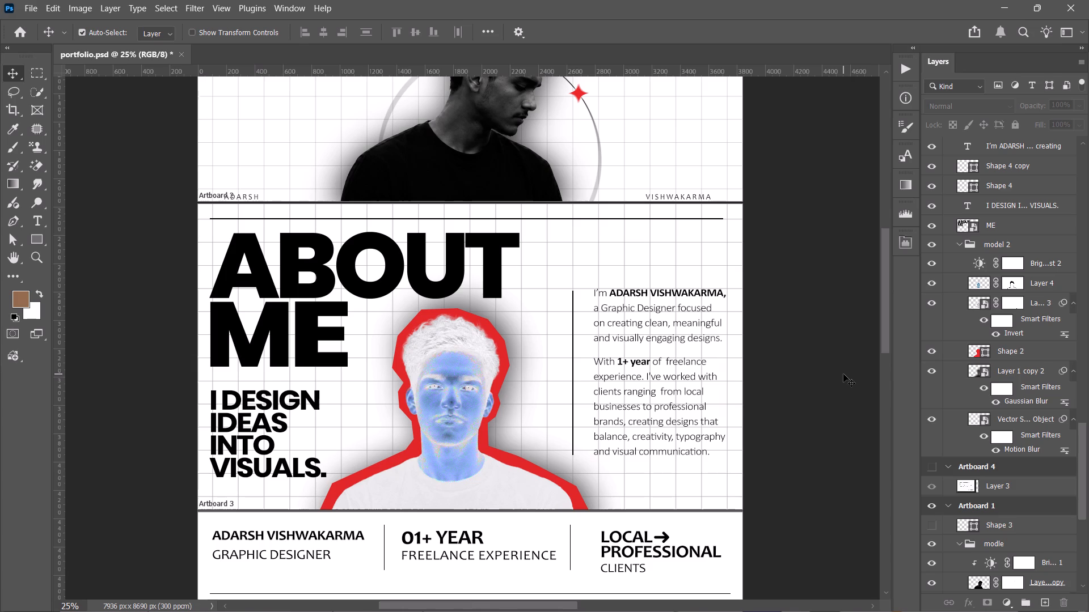
Compare the About Me artboard's background with the Artboard 3 section below it.
scroll(843, 374, down, 8)
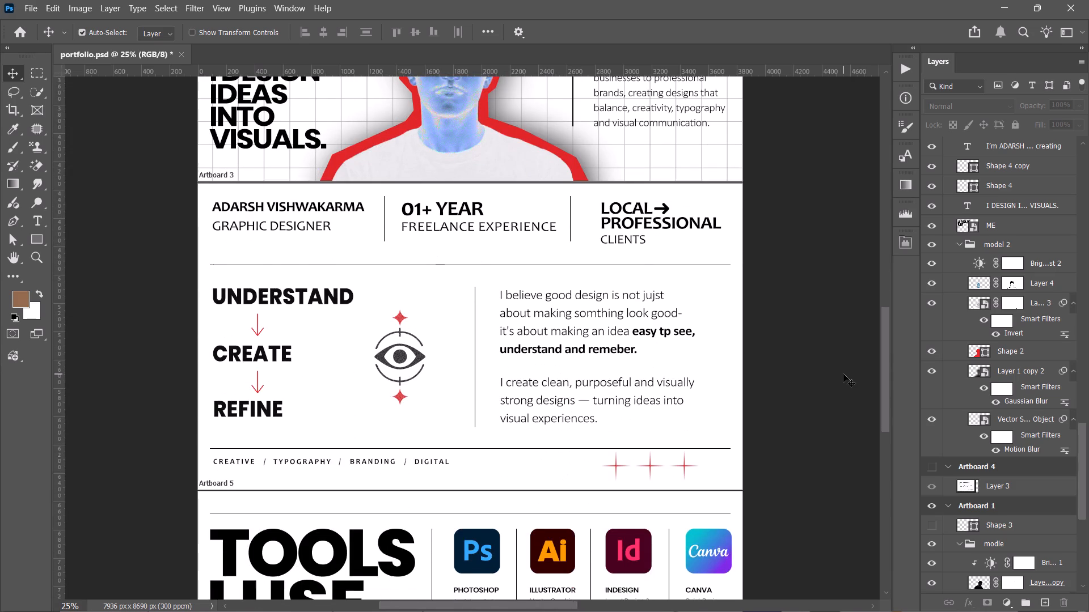
scroll(843, 374, up, 6)
scroll(843, 374, down, 3)
scroll(843, 374, up, 2)
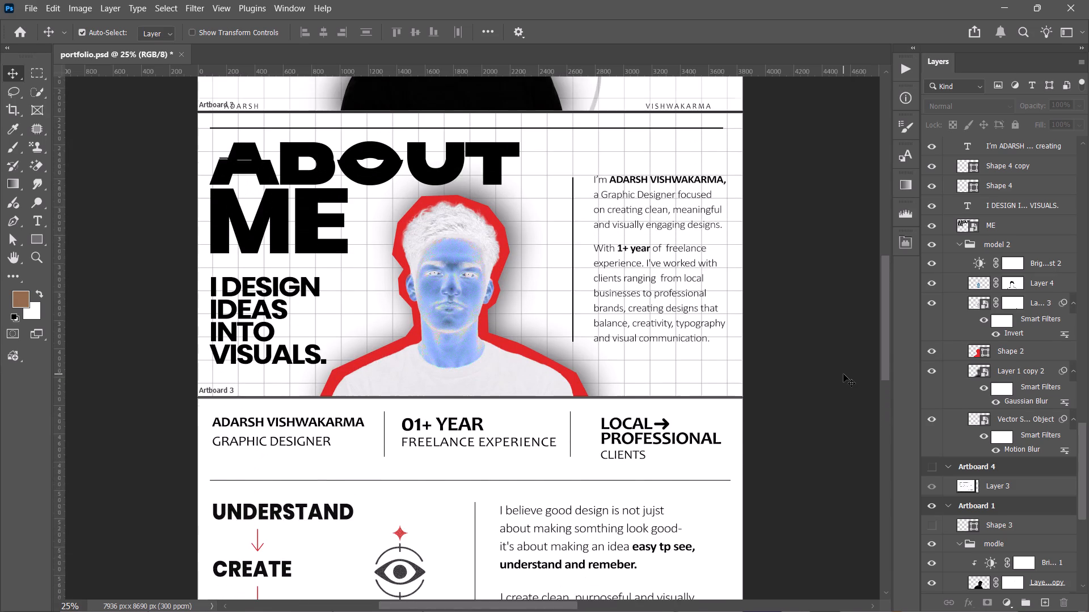
scroll(843, 374, down, 1)
scroll(843, 374, up, 1)
scroll(843, 374, down, 1)
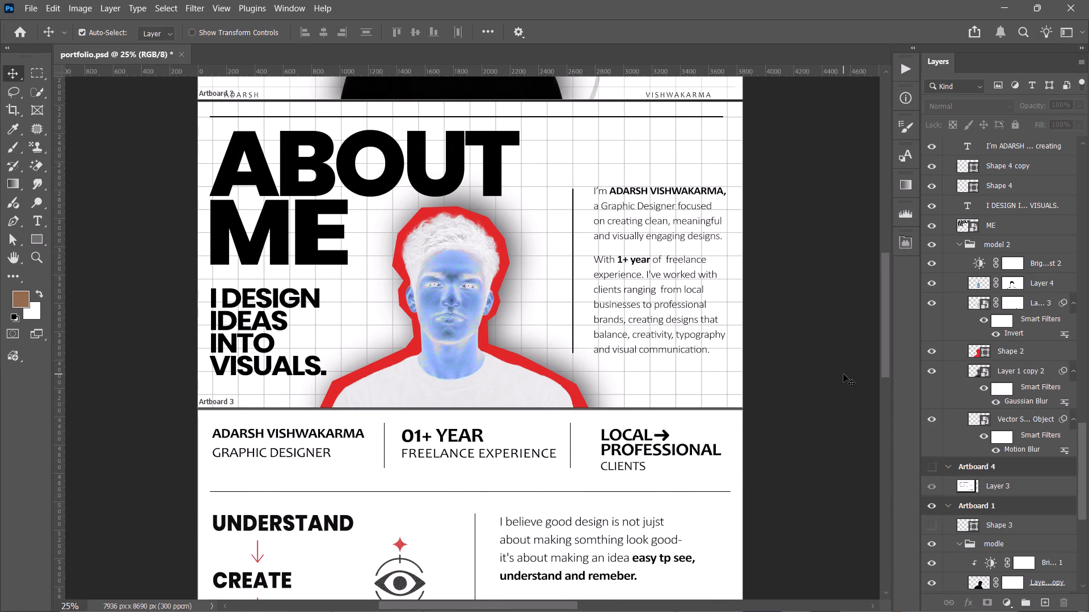
scroll(843, 374, down, 2)
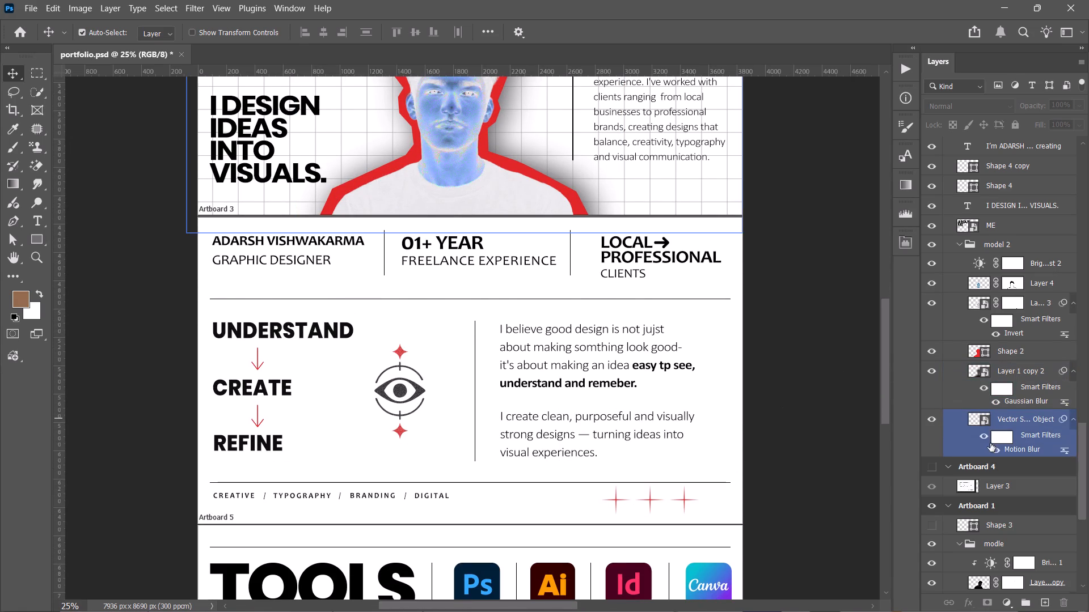
Copy the grid Vector Smart Object from Artboard 2's model 2 group.
click(1016, 425)
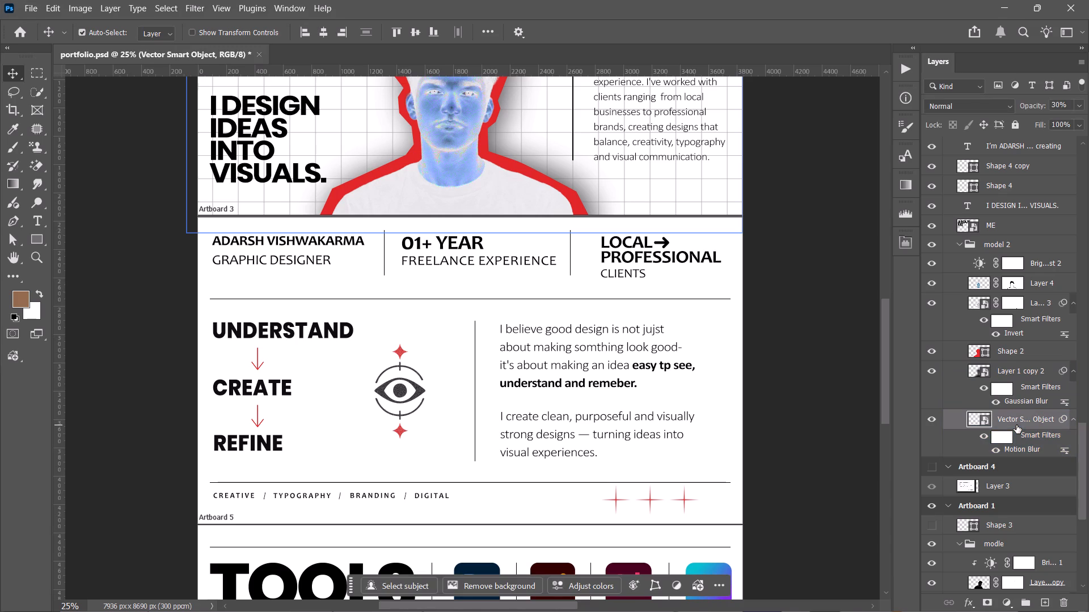
key(ctrl+c)
Collapse the layer contents of Artboard 2 and Artboard 1.
scroll(995, 390, up, 1)
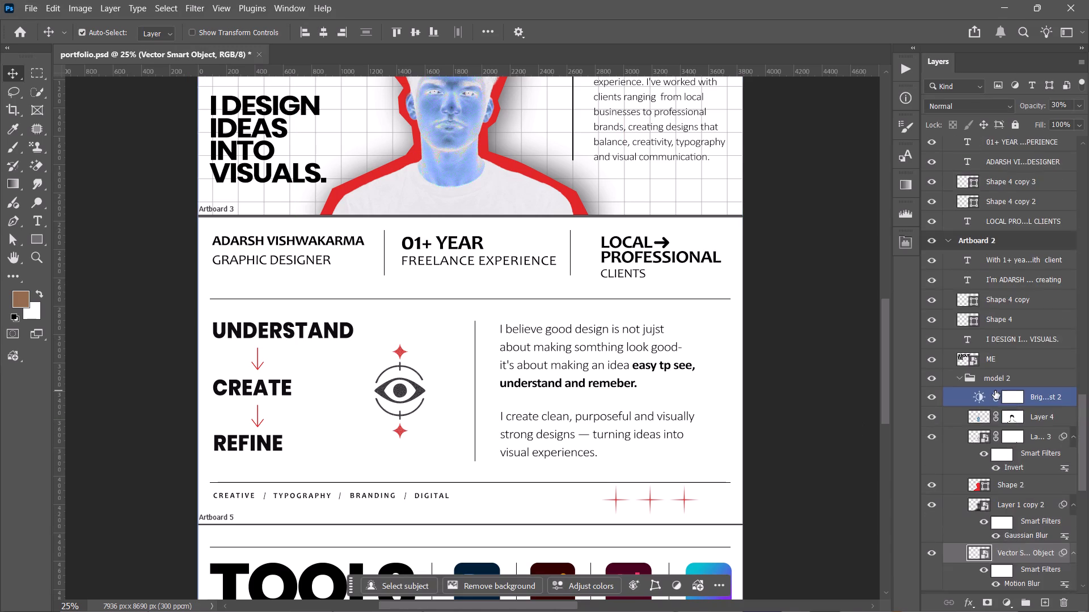
scroll(995, 390, up, 1)
click(949, 280)
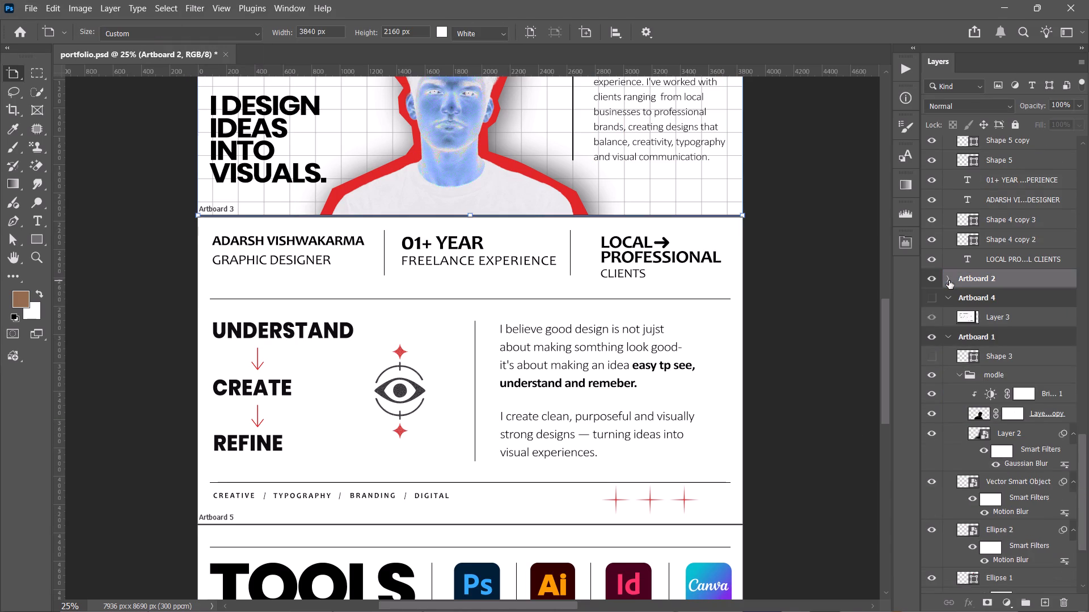
scroll(949, 280, down, 1)
click(949, 295)
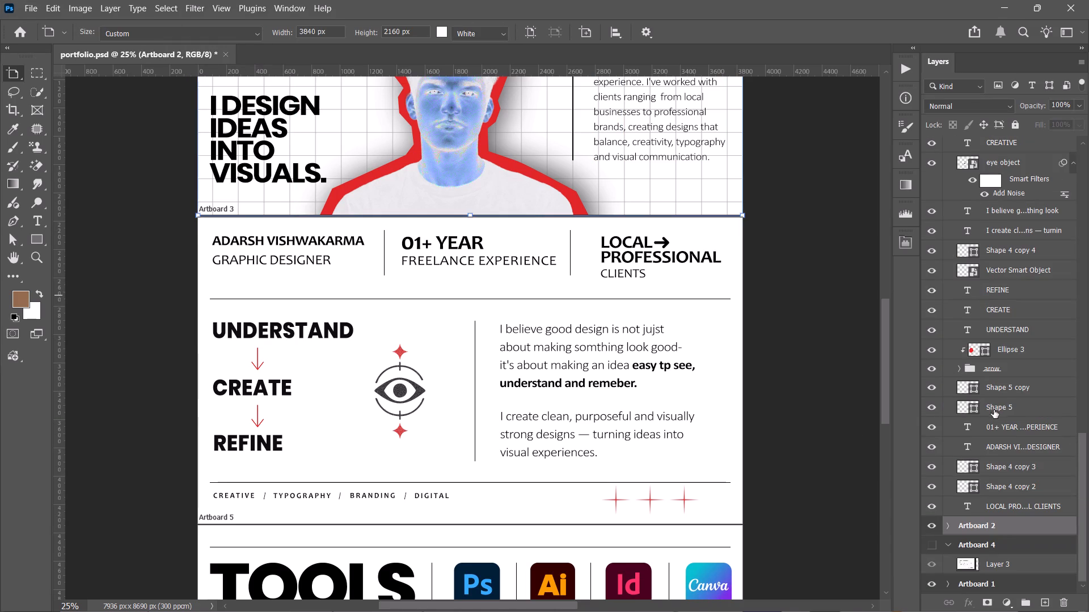
Delete the hidden Artboard 4 together with its Layer 3.
click(1009, 551)
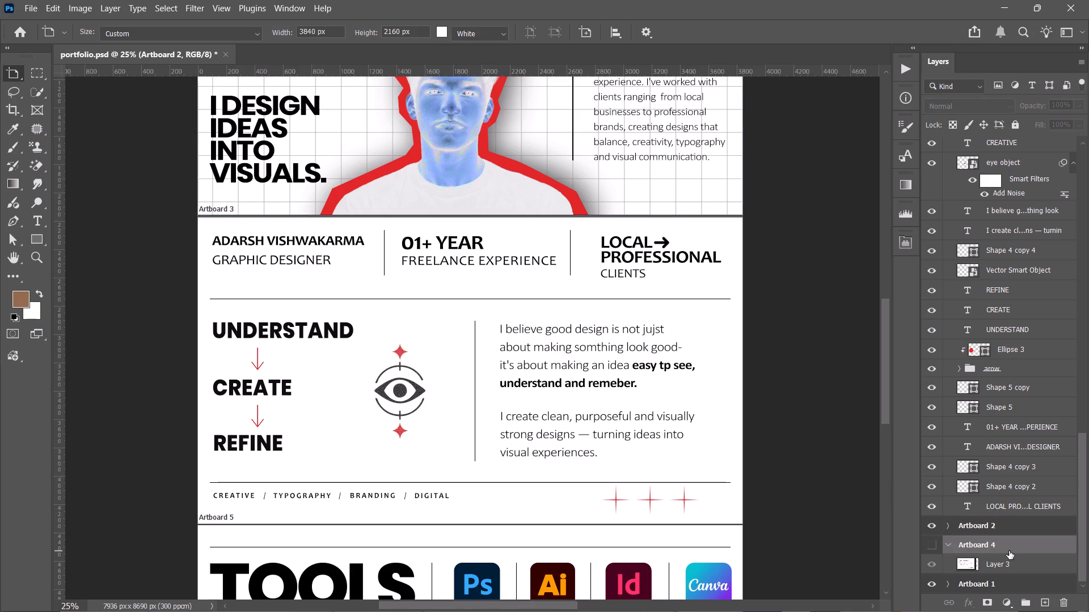
key(Delete)
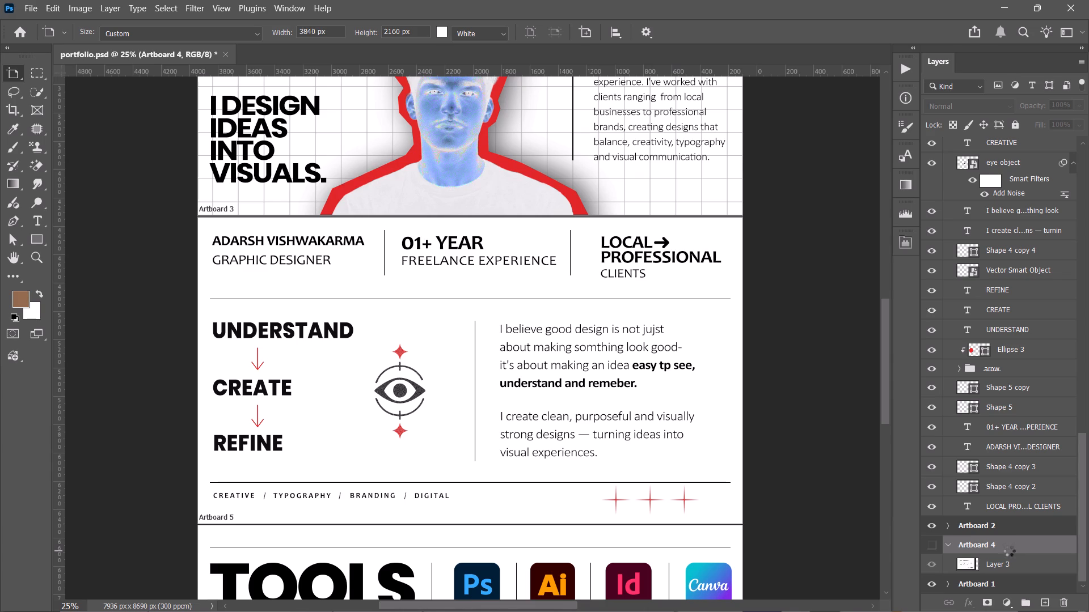
scroll(732, 377, up, 3)
scroll(732, 377, down, 1)
Switch to the Untitled-2 grid document in Illustrator.
key(alt+Tab)
key(alt+Tab)
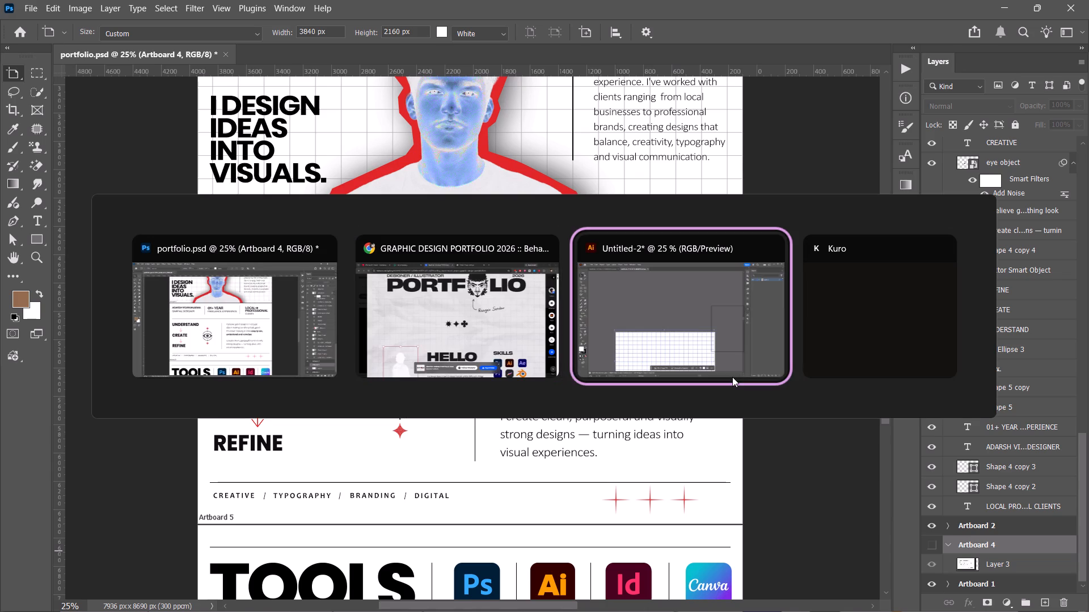
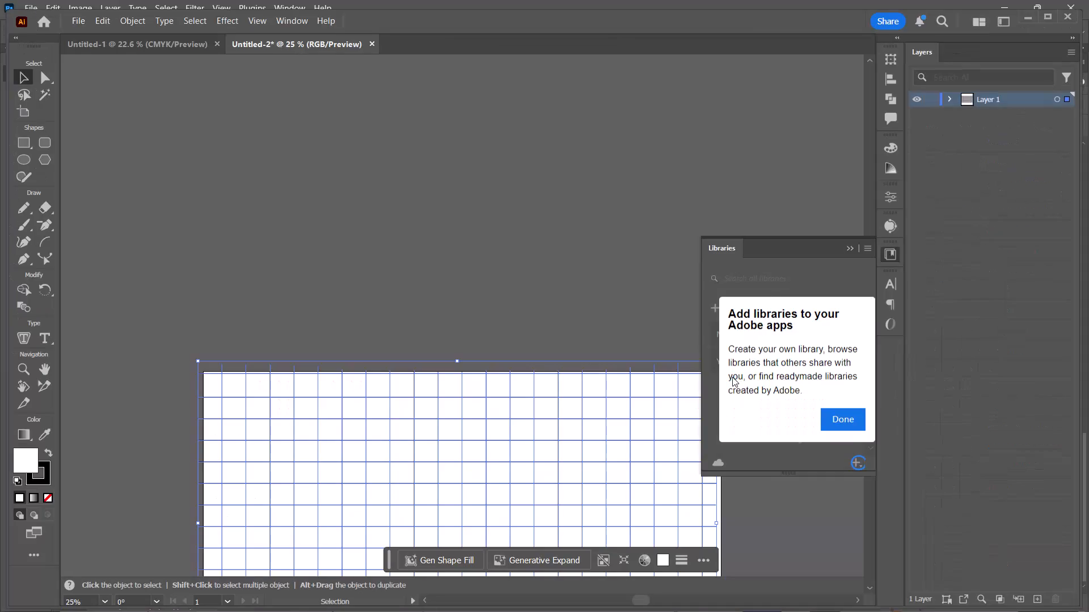
Switch back to the portfolio.psd document in Photoshop and go to Artboard 3's layers.
key(alt+Tab)
key(alt+Tab)
key(alt+Tab)
key(alt+Tab)
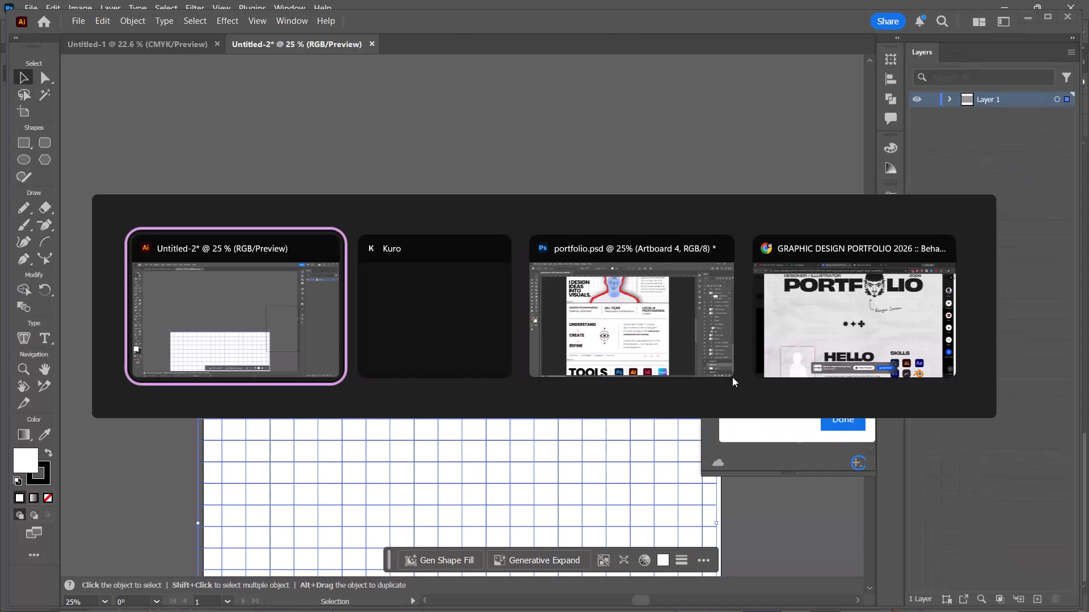
key(alt+Tab)
key(alt+Tab)
scroll(732, 377, down, 1)
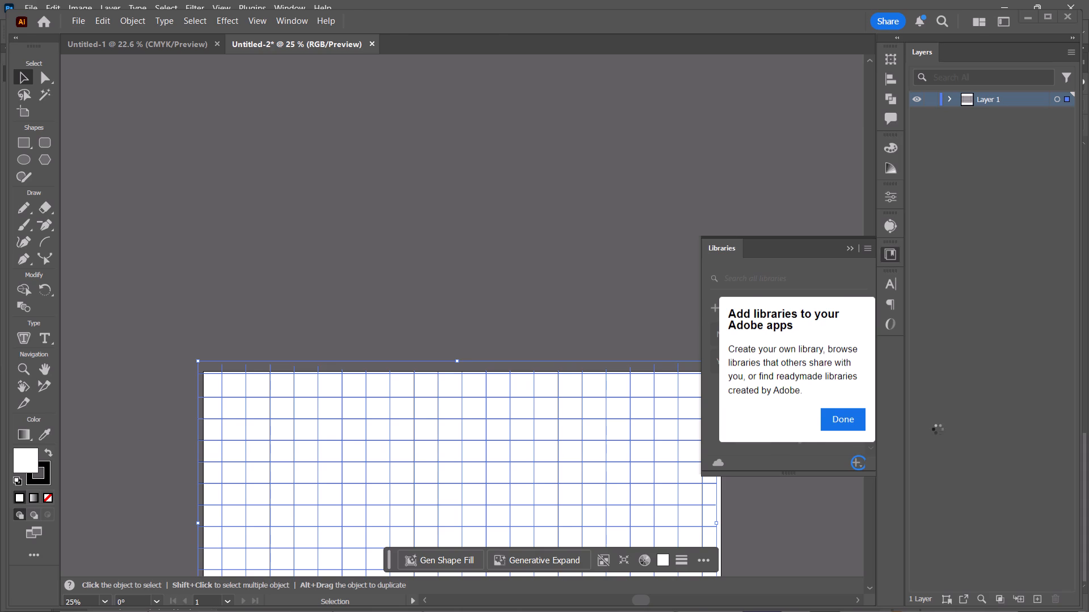
scroll(938, 429, up, 5)
scroll(938, 429, down, 4)
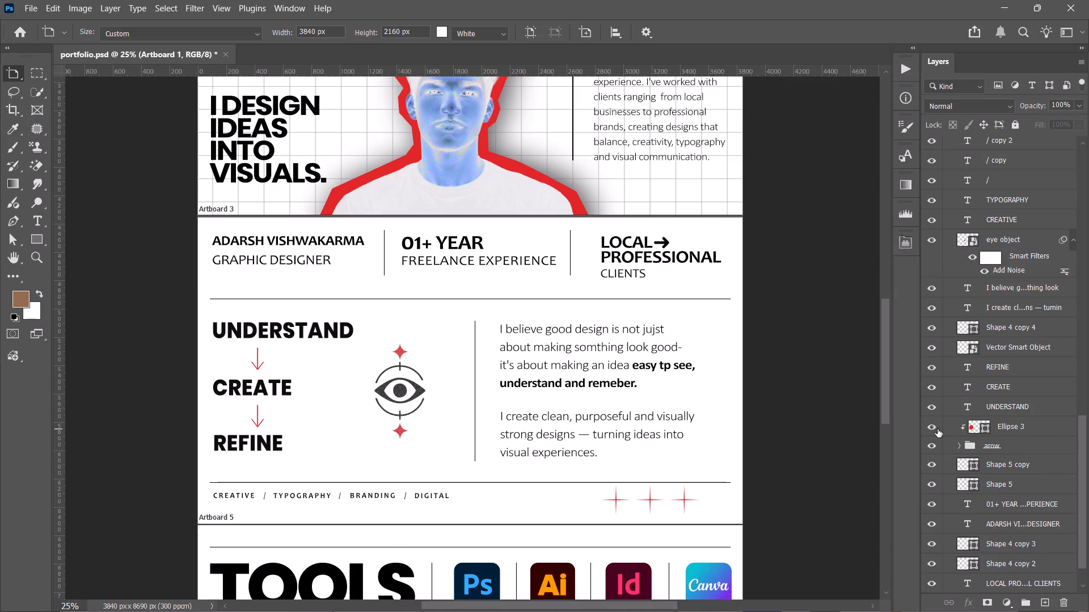
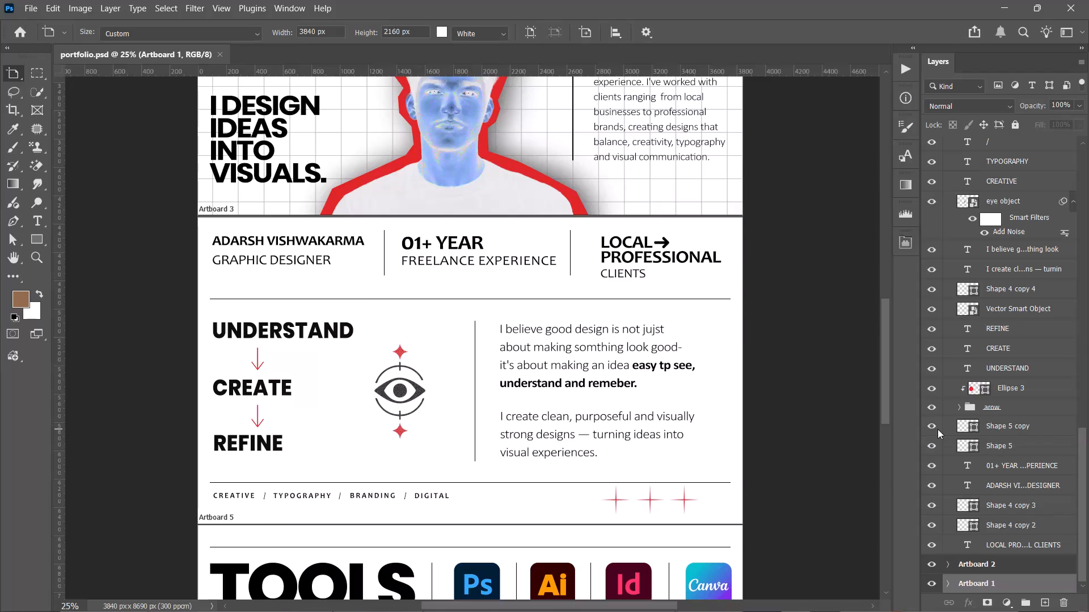
Paste the copied grid object into Artboard 3, directly above the LOCAL PRO...L CLIENTS text layer.
scroll(979, 503, up, 1)
scroll(979, 503, down, 1)
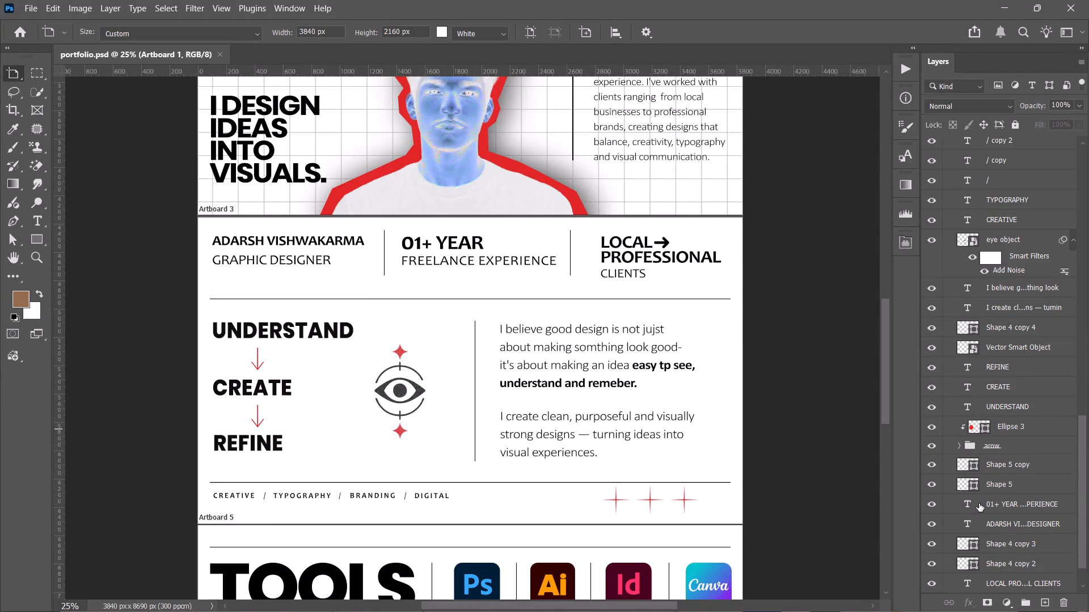
click(996, 541)
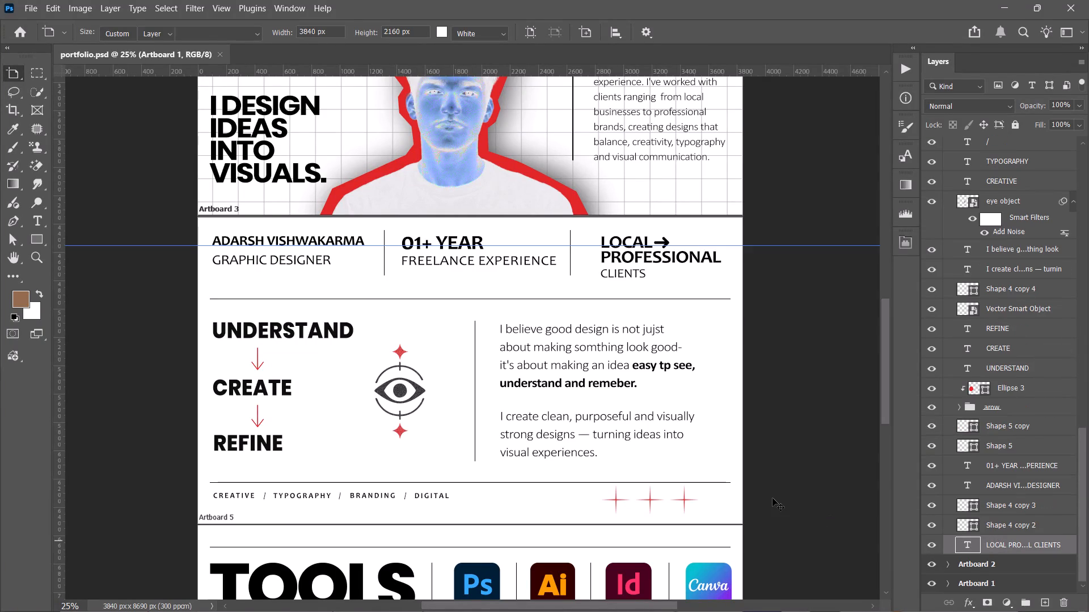
key(ctrl+v)
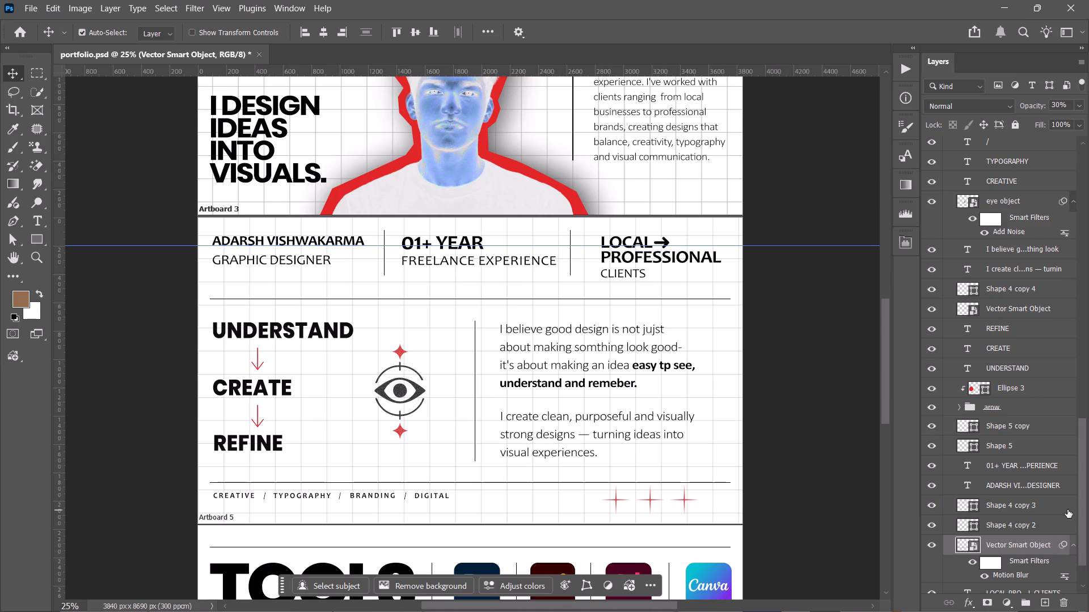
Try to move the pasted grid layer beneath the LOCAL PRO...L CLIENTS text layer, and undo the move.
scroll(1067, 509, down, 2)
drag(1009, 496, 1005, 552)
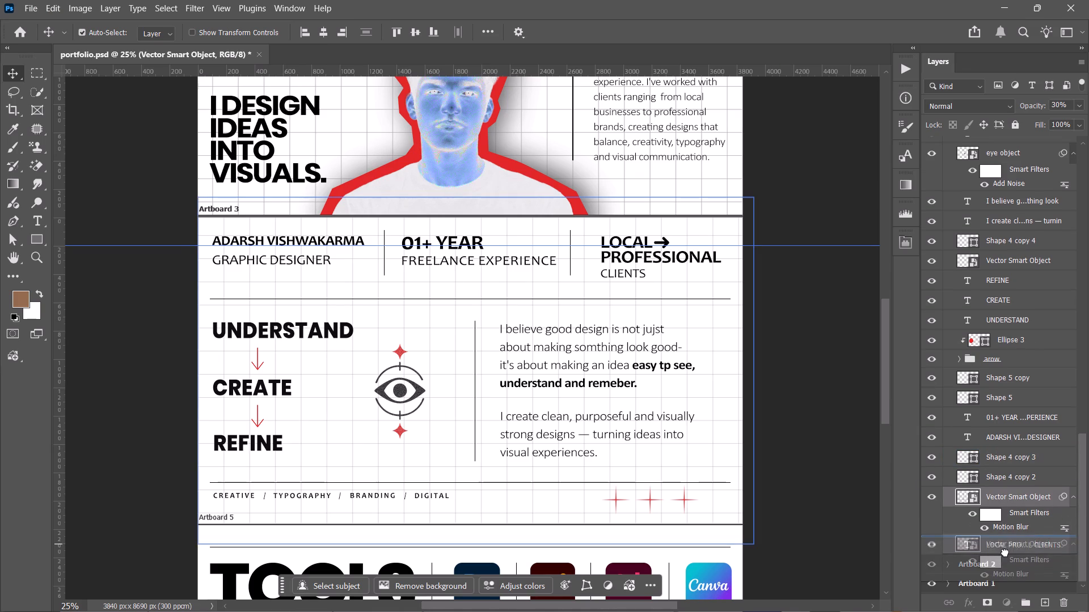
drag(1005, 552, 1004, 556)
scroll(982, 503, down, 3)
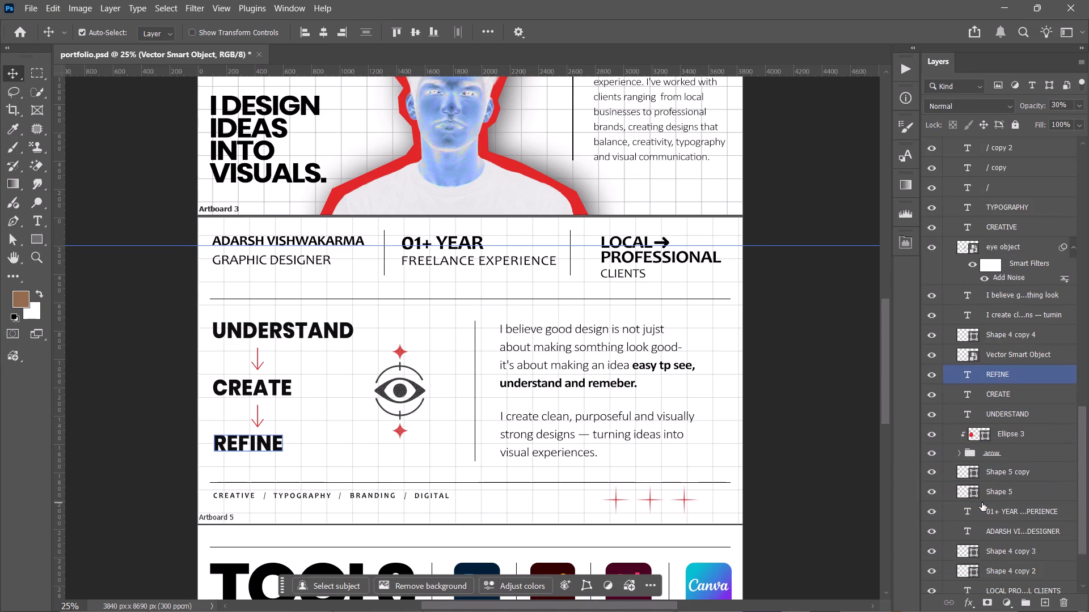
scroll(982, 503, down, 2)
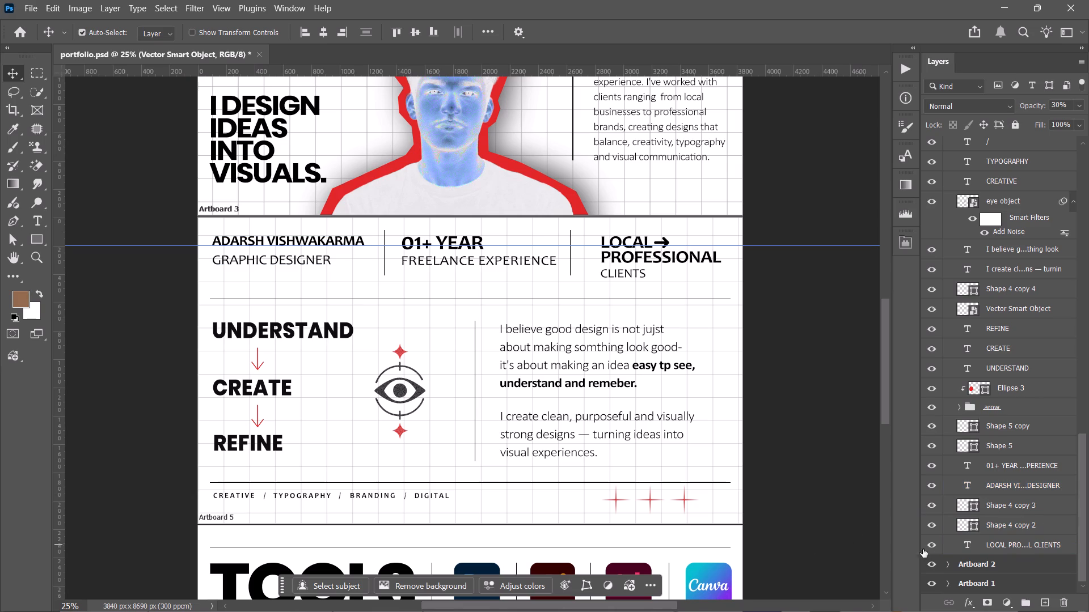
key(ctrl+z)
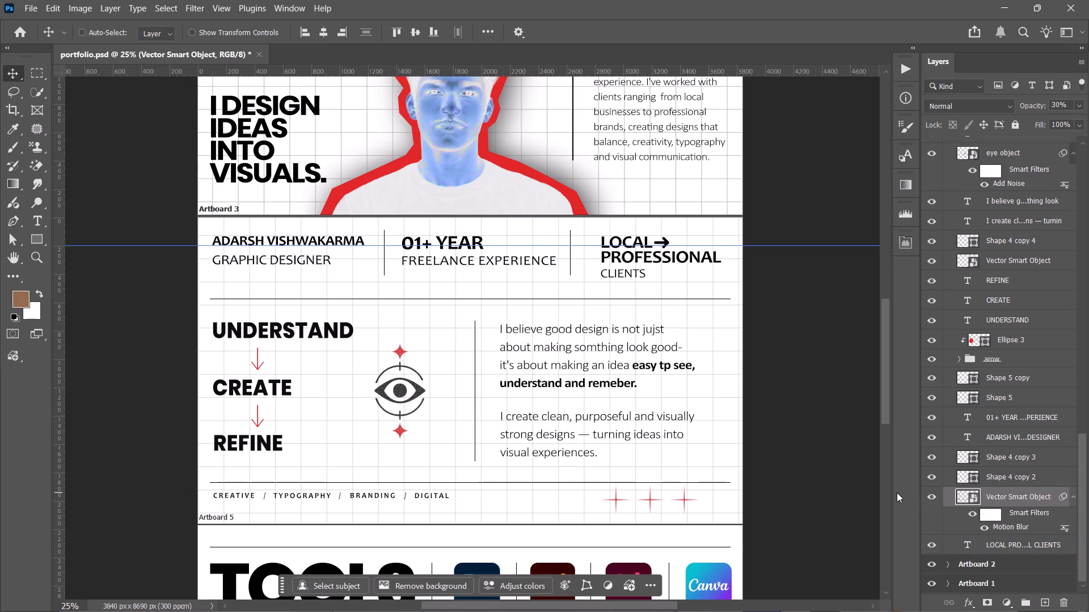
Move the grid layer below the LOCAL PRO...L CLIENTS text layer, making it Artboard 3's bottom layer.
drag(1005, 500, 1006, 552)
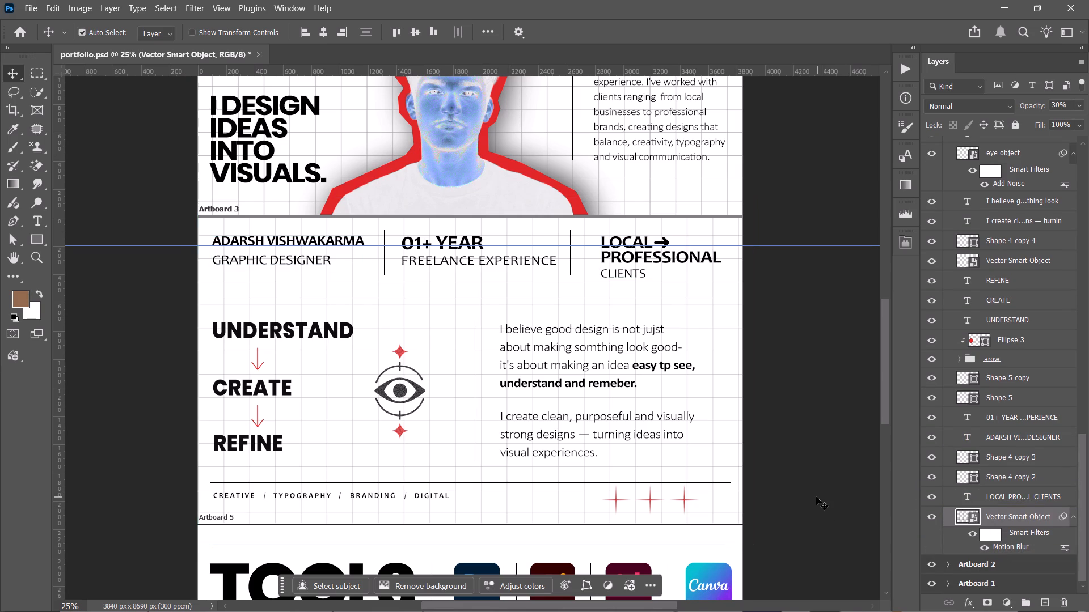
Nudge the grid left until its right edge lines up with Artboard 3's right edge, and deselect it.
key(Left)
key(Left)
key(Left)
key(Left)
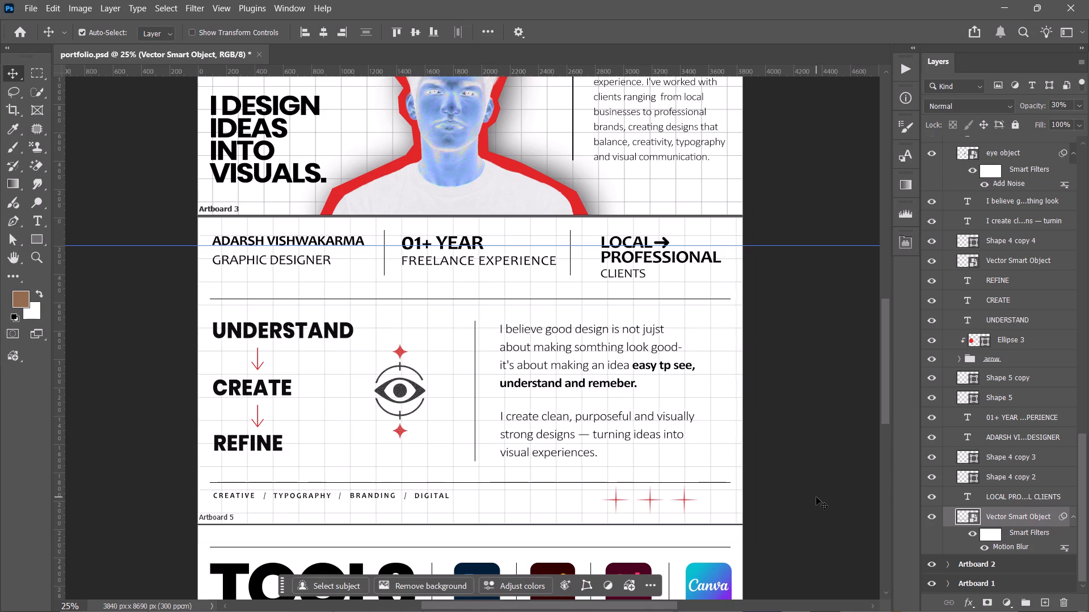
key(Left)
key(Left)
key(Left)
key(Left)
key(Left)
key(Left)
key(Left)
key(Left)
key(Left)
key(Left)
key(Left)
key(Left)
key(Left)
key(Left)
key(Left)
key(Left)
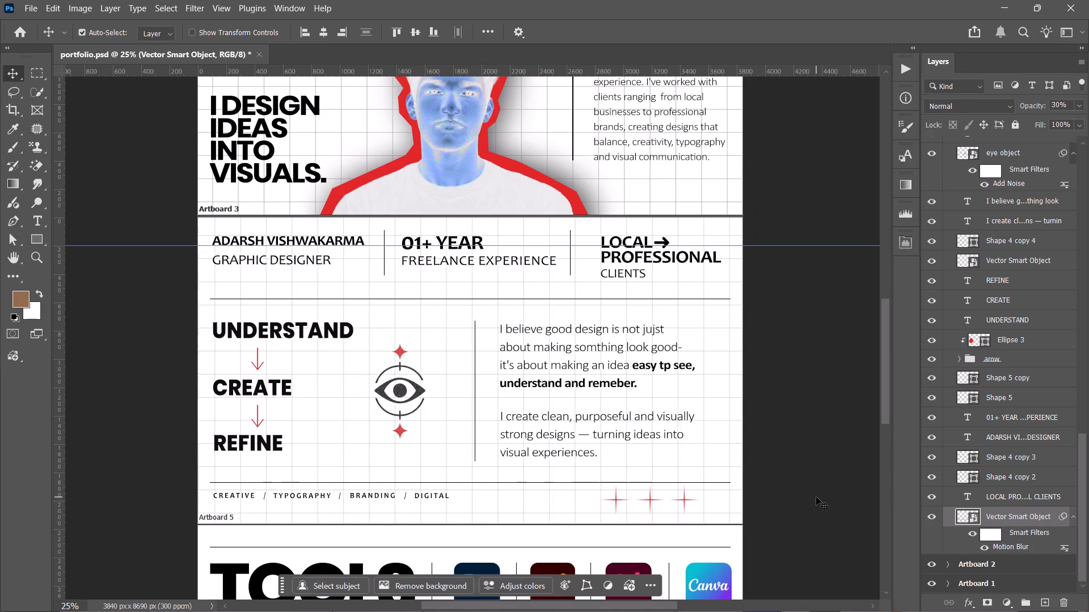
key(Left)
key(Left)
key(Left)
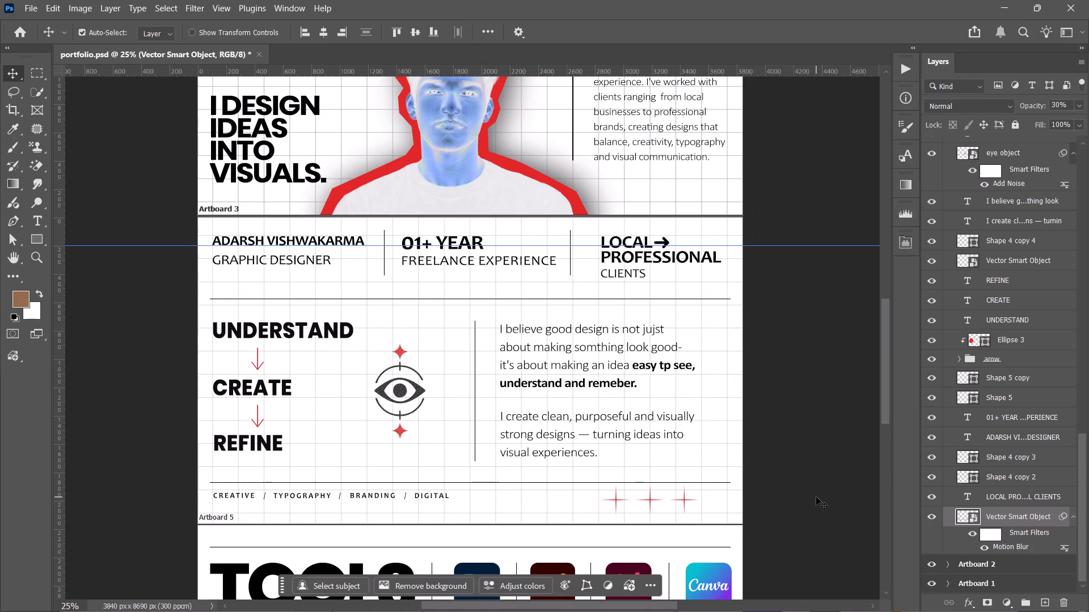
key(Right)
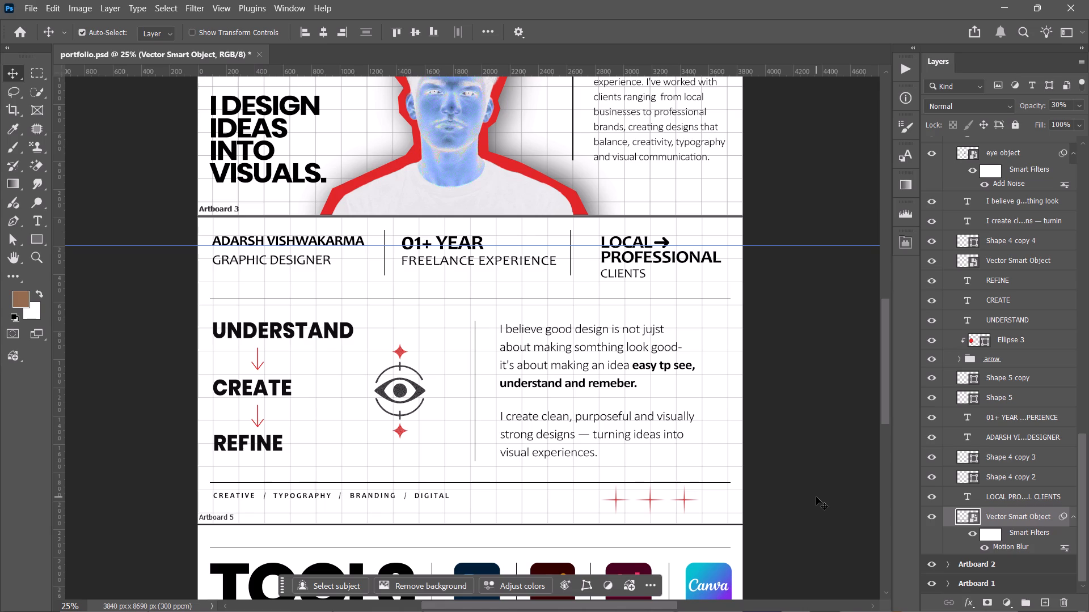
key(Left)
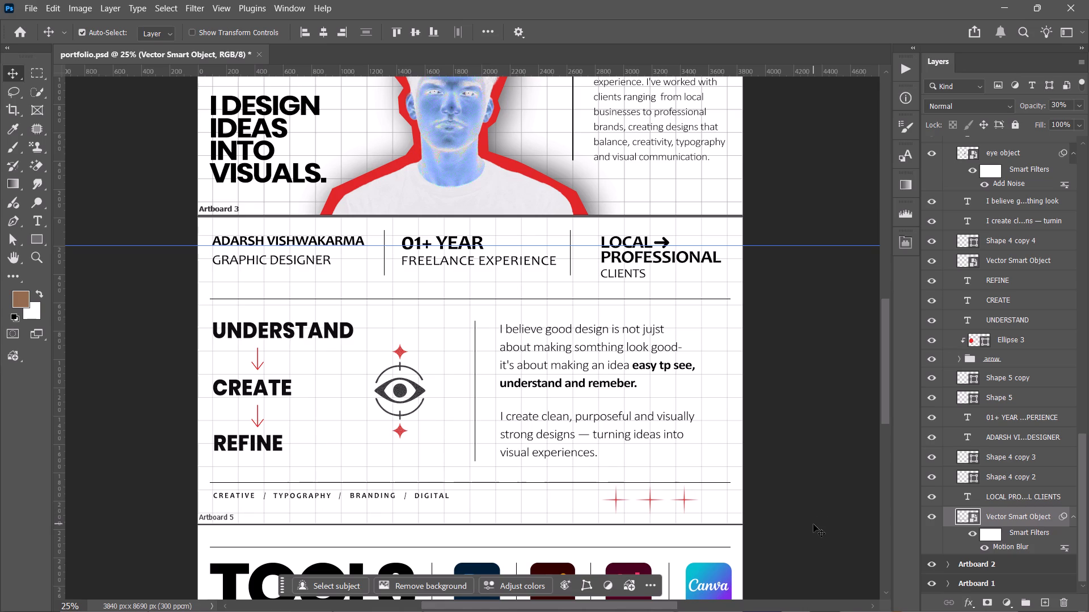
click(813, 524)
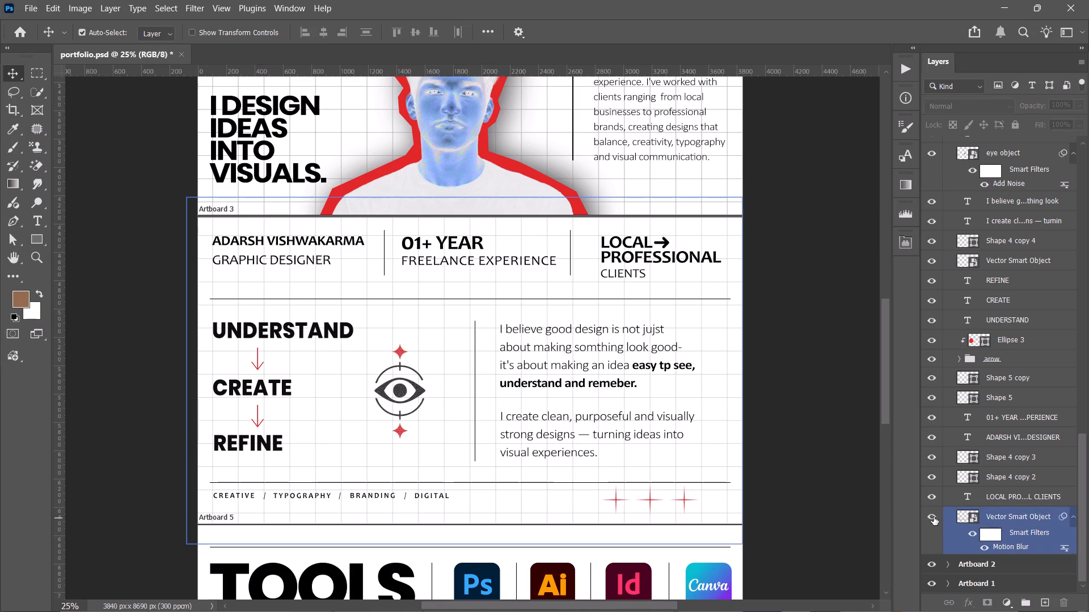
Compare the grid background on the Portfolio cover, About Me artboard and Artboard 3 for consistency.
scroll(856, 494, up, 3)
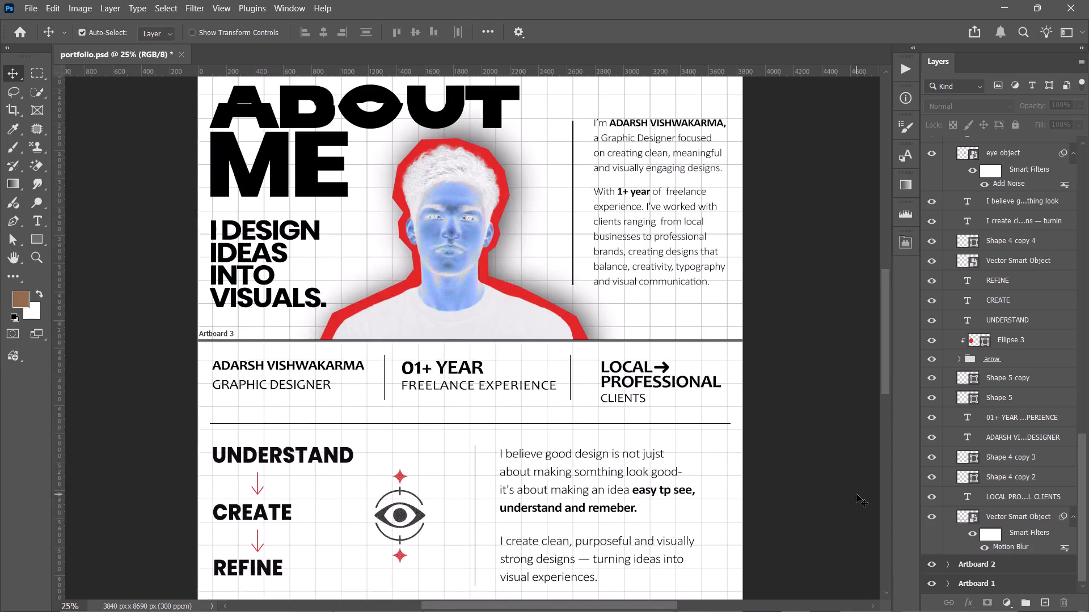
scroll(856, 494, up, 3)
scroll(856, 494, down, 4)
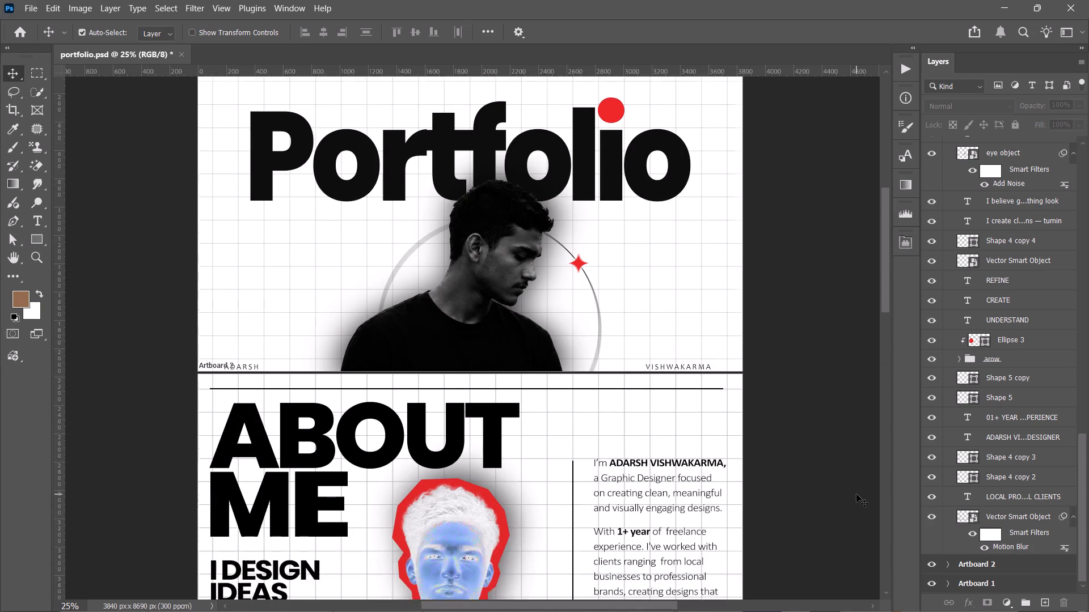
scroll(856, 494, down, 2)
scroll(856, 494, up, 1)
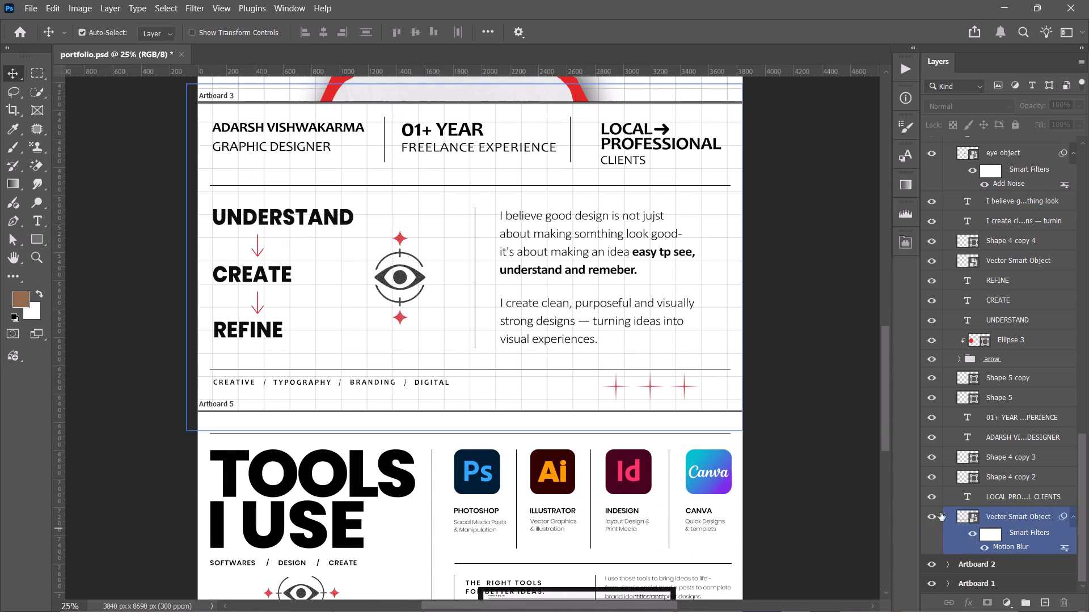
Hide the grid layer with the Motion Blur smart filter on Artboard 3.
click(934, 517)
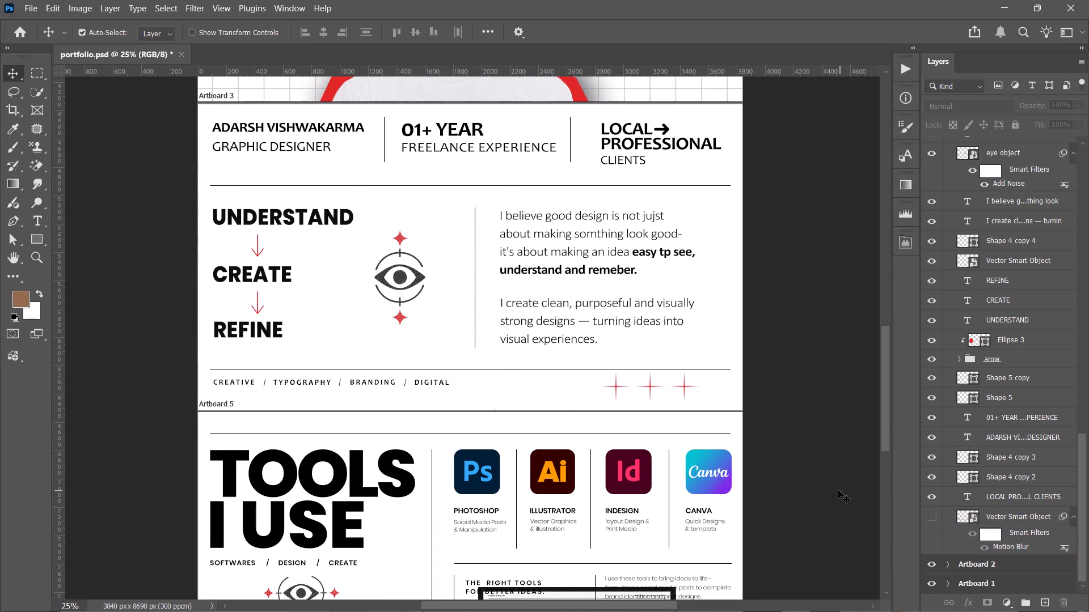
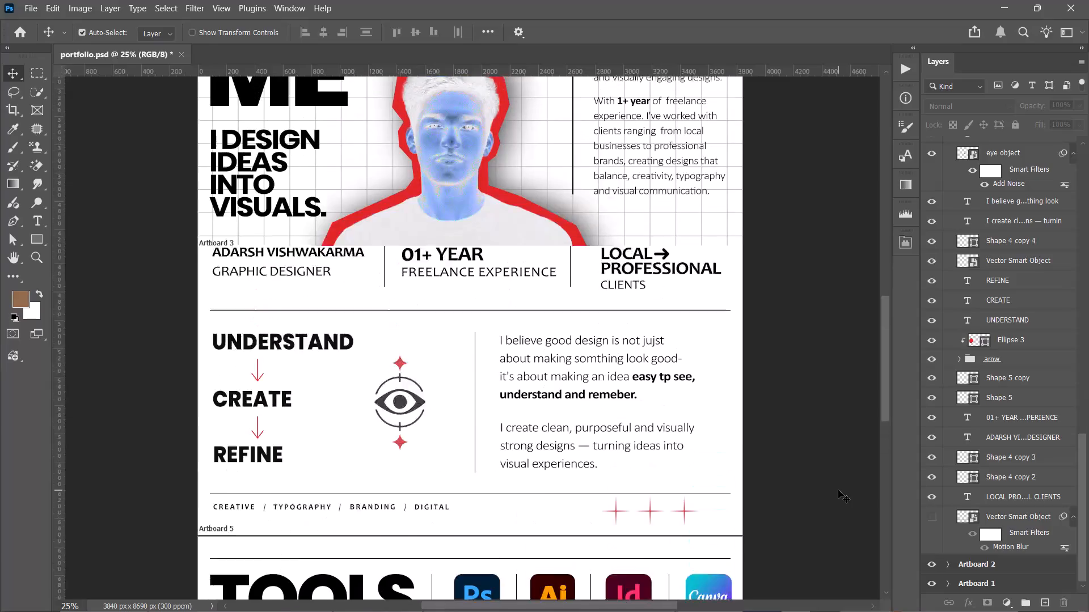
Check how Artboard 3 without its grid looks against the gridded About Me artboard and the cover above it.
scroll(838, 490, up, 1)
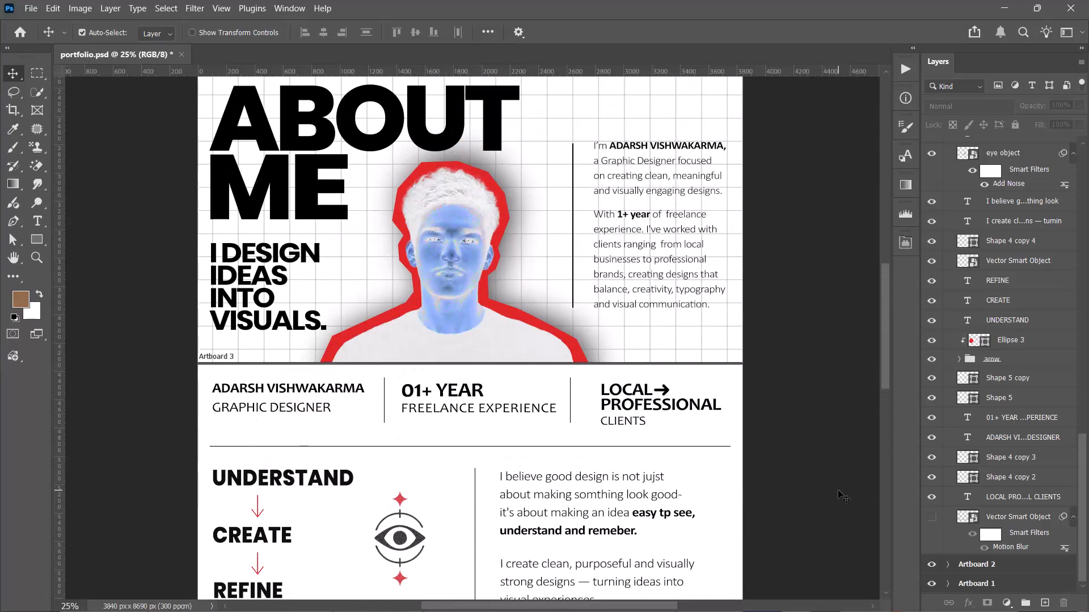
scroll(838, 490, up, 3)
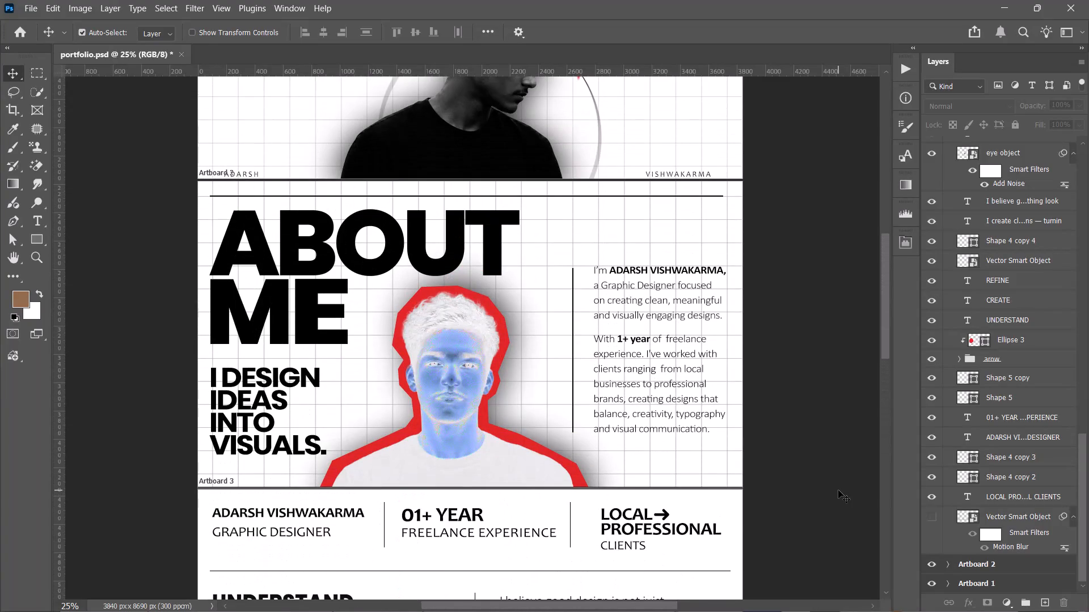
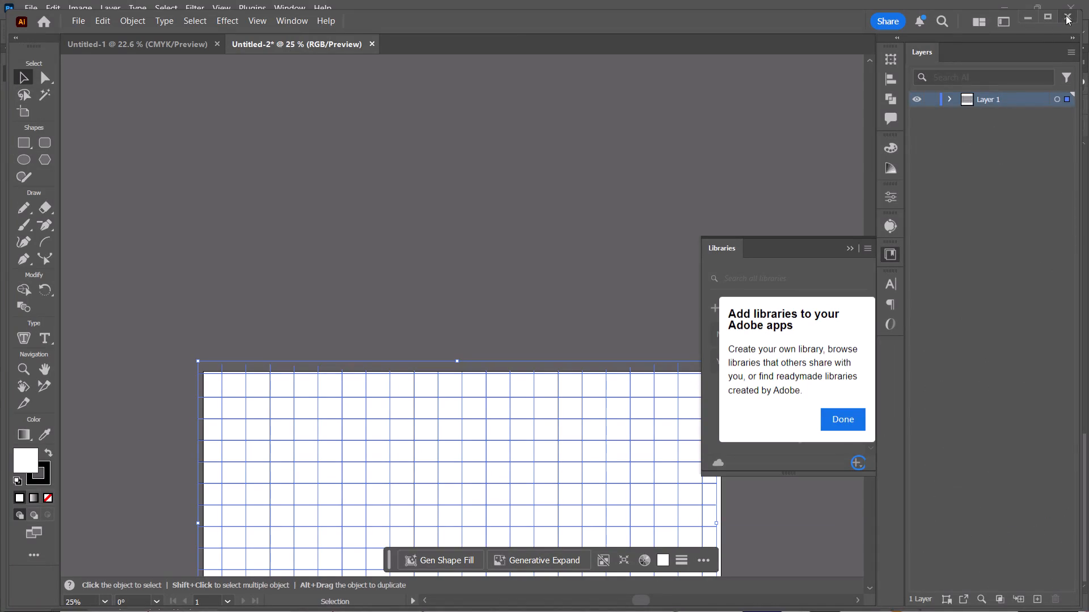
Quit Illustrator without saving the untitled grid document.
click(1071, 15)
click(608, 336)
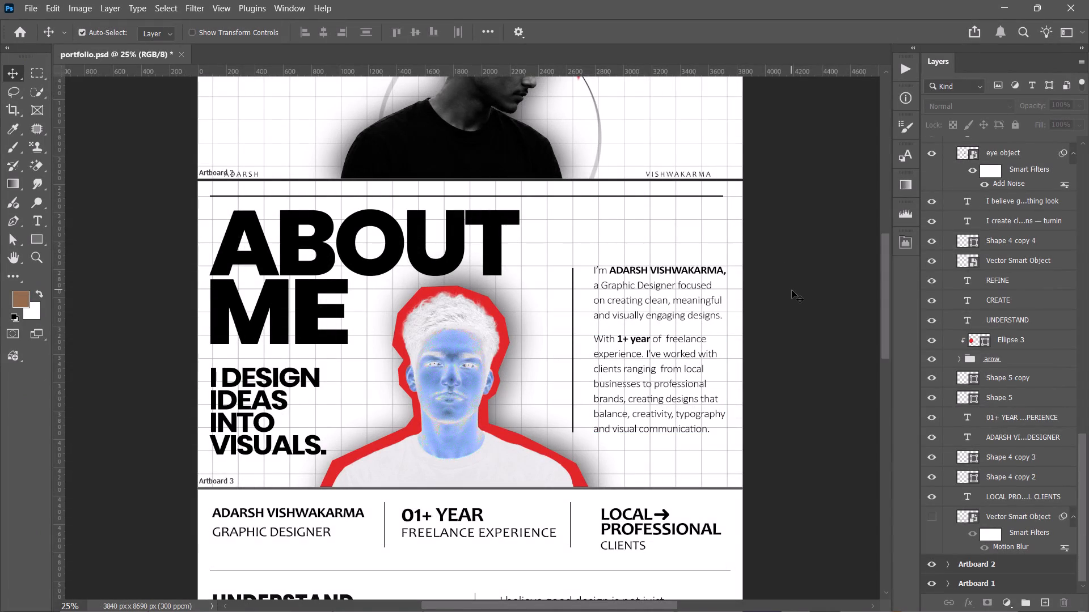
In Photoshop, save the portfolio.psd document with Artboard 3's grid hidden and quit the application.
scroll(792, 290, up, 1)
key(ctrl+s)
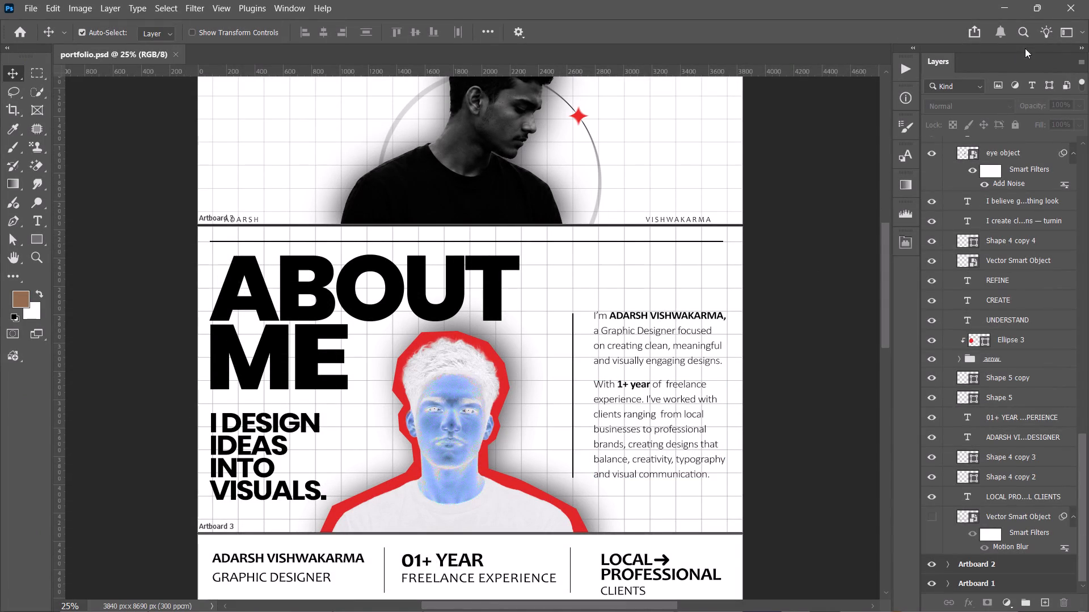
click(1078, 6)
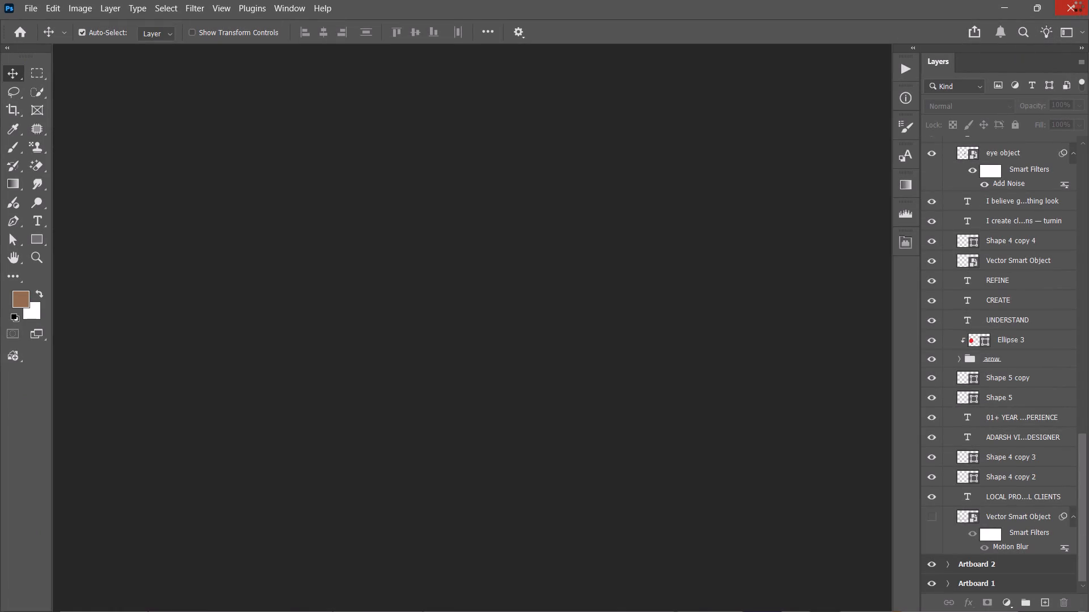
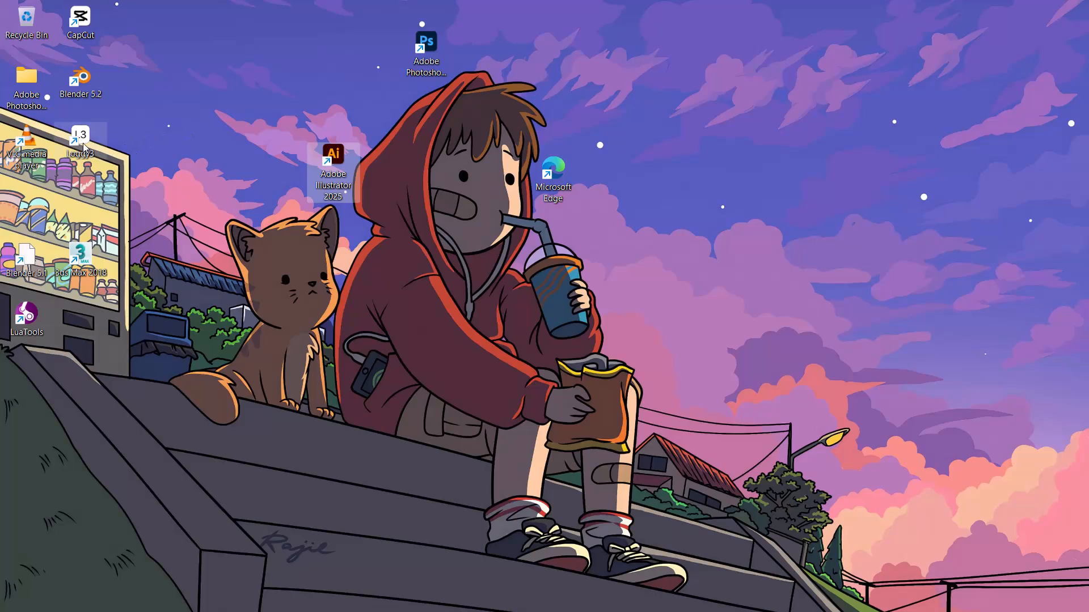
Launch the Loggy3 application from the desktop.
double_click(83, 142)
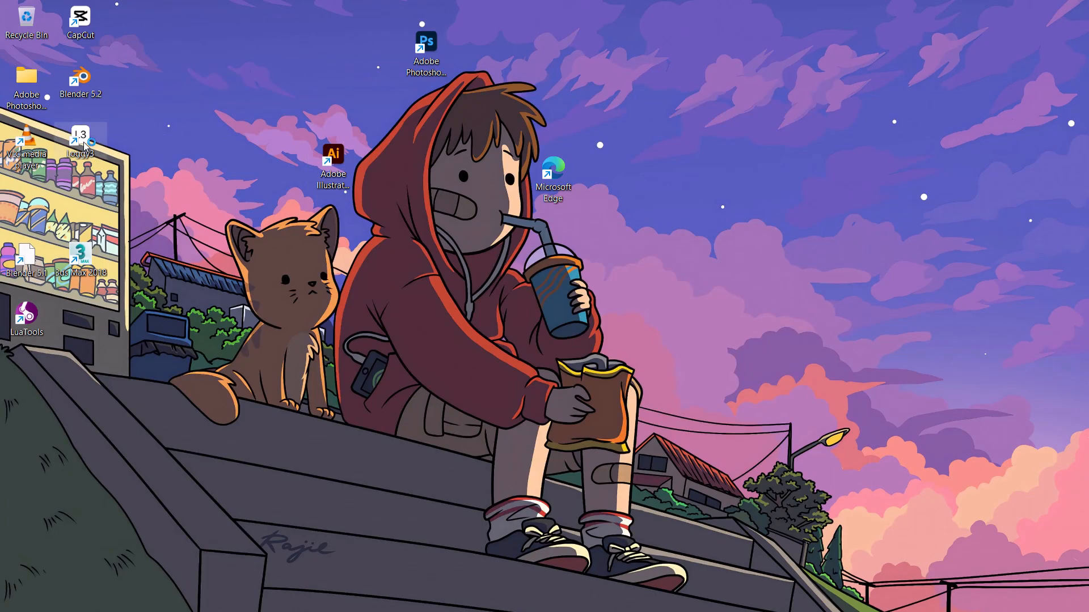